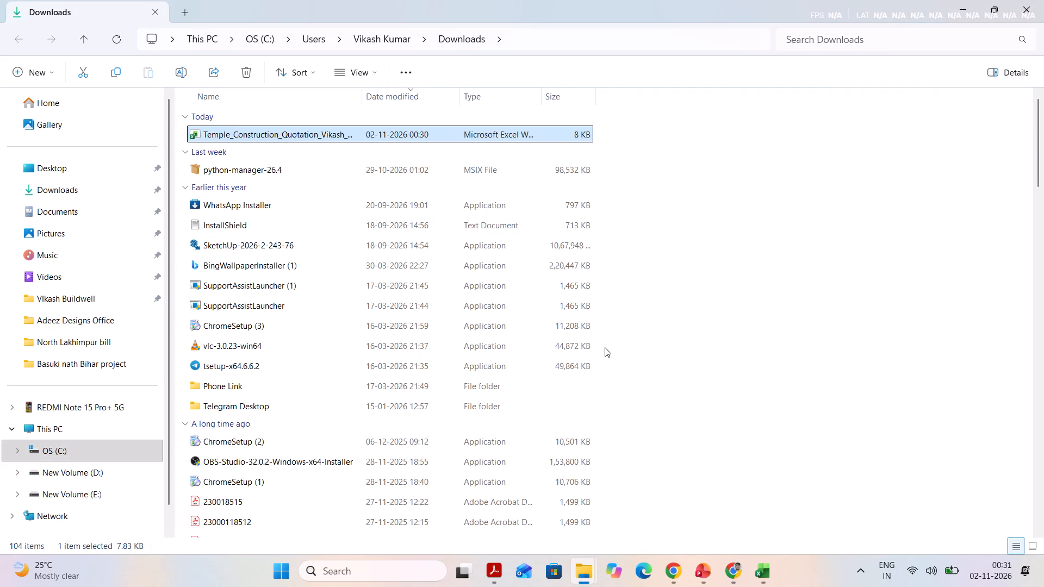
Move the downloaded quotation from Downloads to the "VIkash Buildwell" folder, saving and closing the open Quotation Template workbook along the way.
key("ctrl+x")
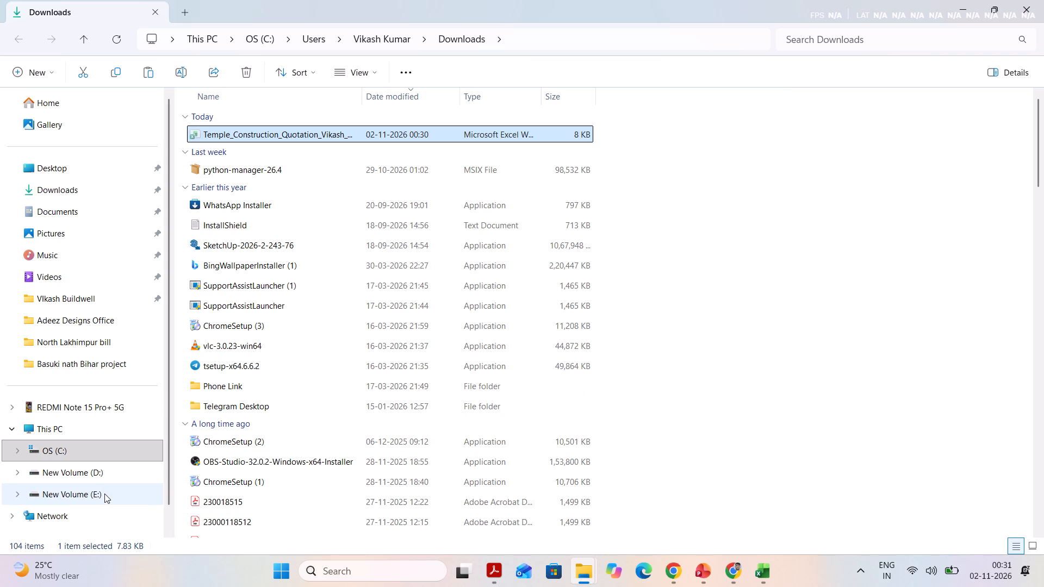
left_click(81, 301)
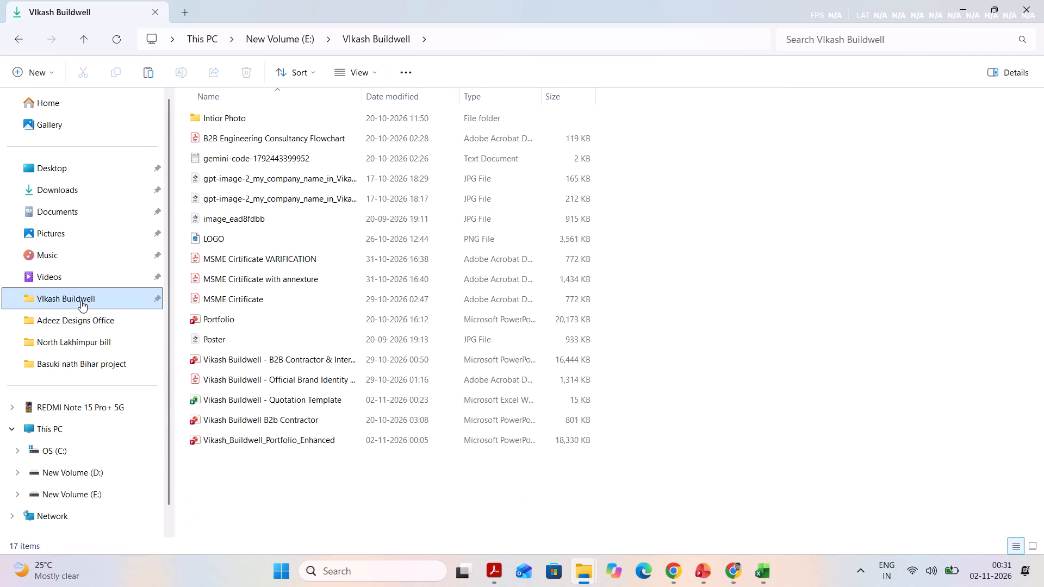
double_click(261, 395)
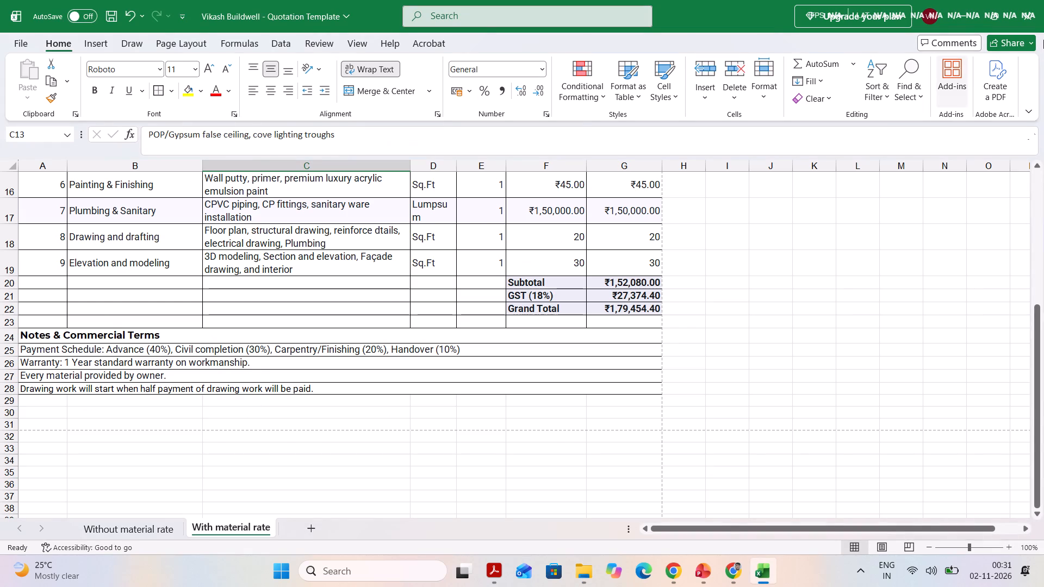
left_click(1043, 0)
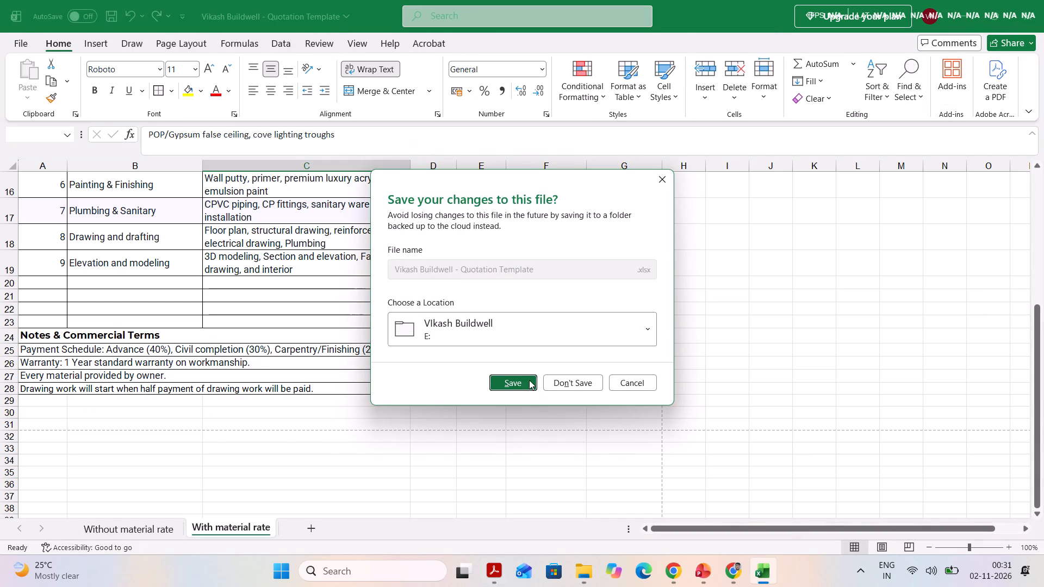
left_click(529, 380)
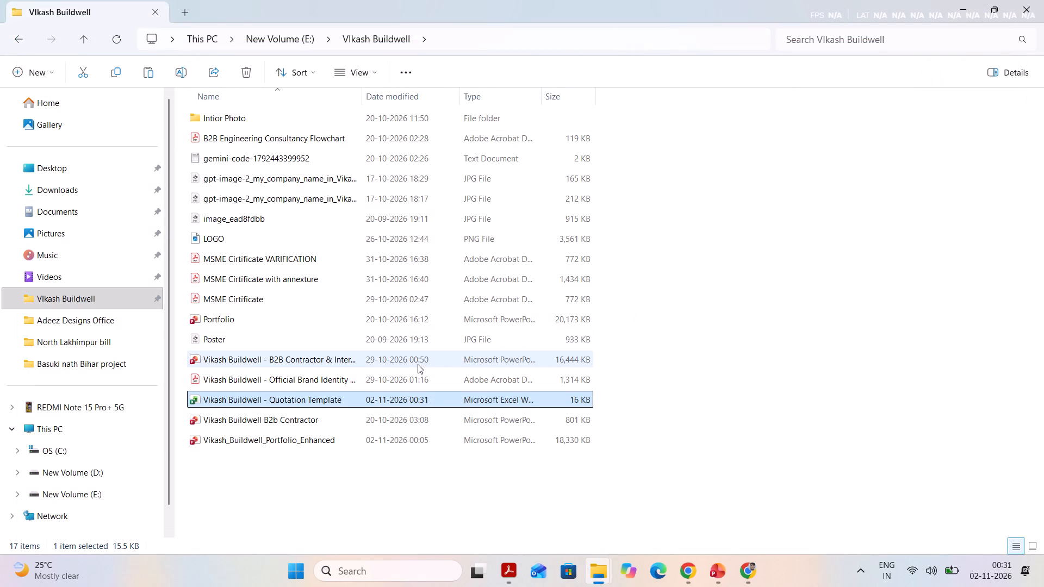
key("ctrl+v")
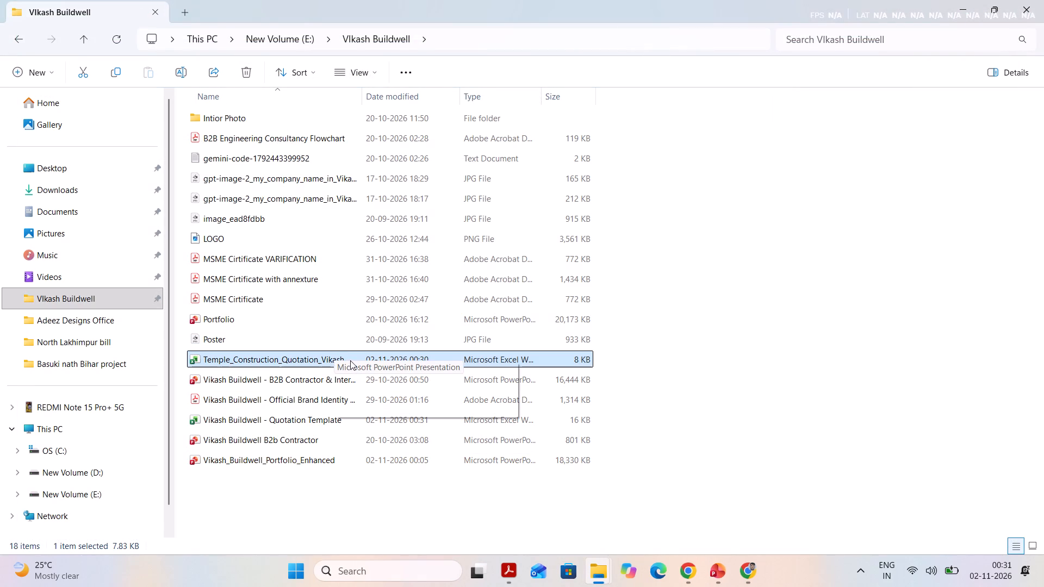
Open the moved temple construction quotation in Excel and enable editing.
double_click(350, 360)
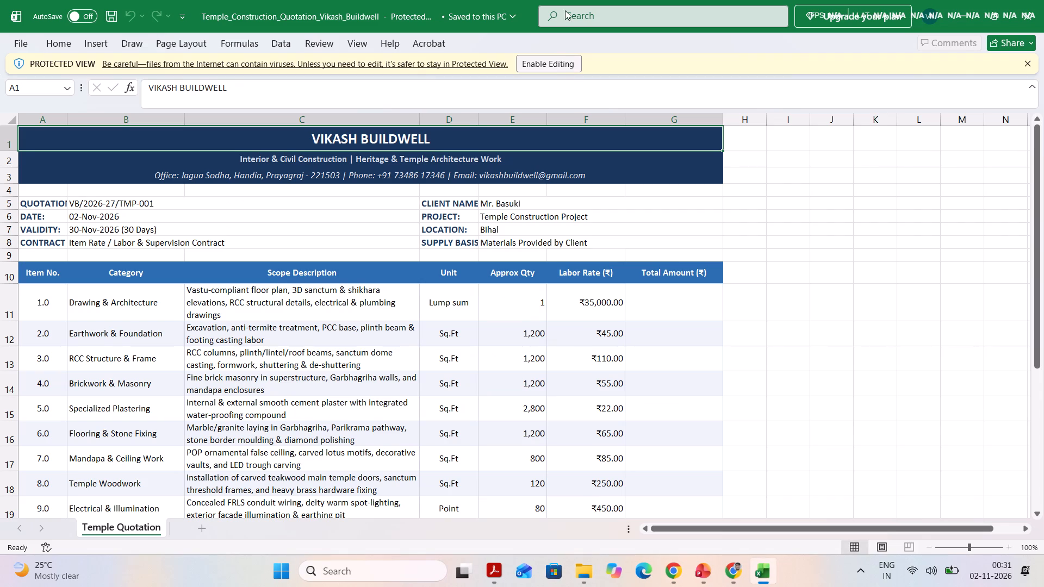
left_click(558, 66)
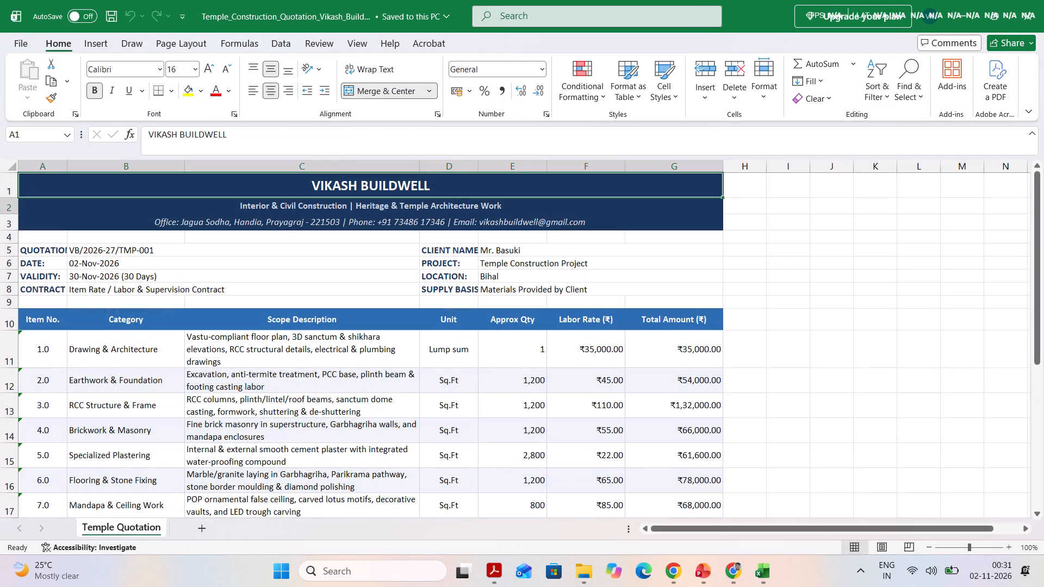
left_click(412, 209)
left_click(659, 334)
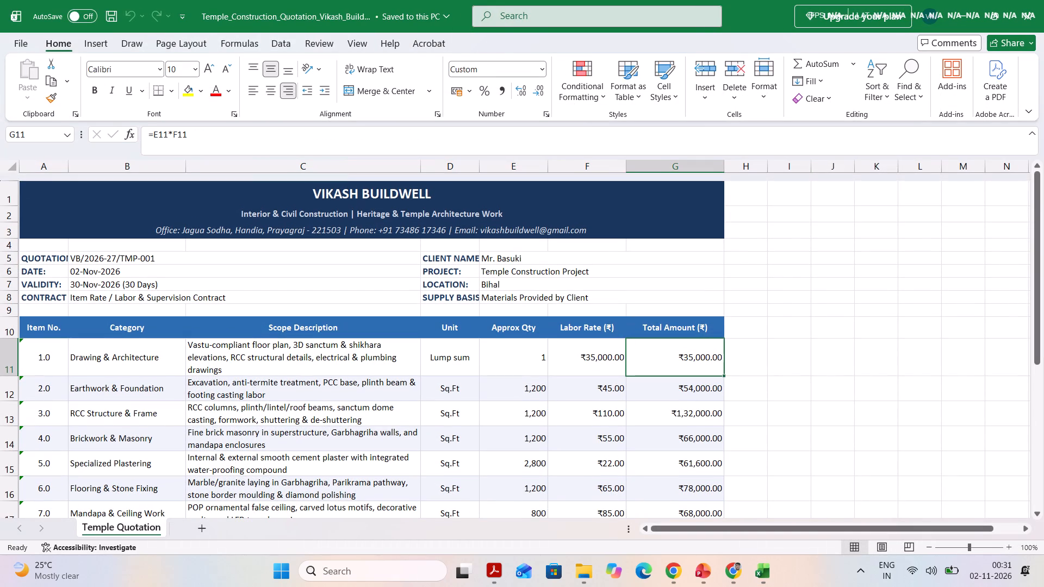
Correct the quotation's location entry to "Bihar".
left_click(523, 282)
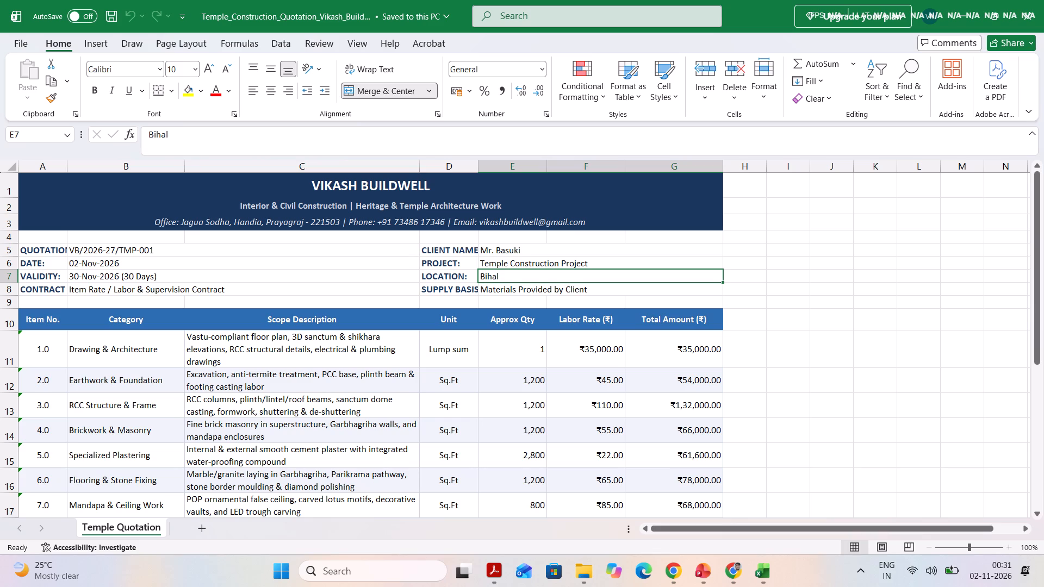
left_click(342, 140)
key("BackSpace")
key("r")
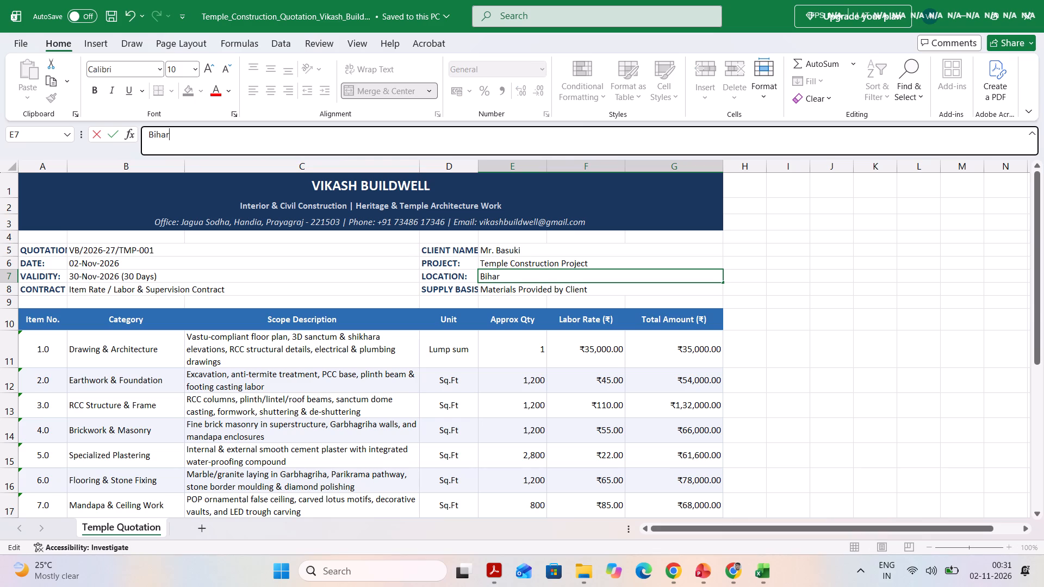
left_click(378, 283)
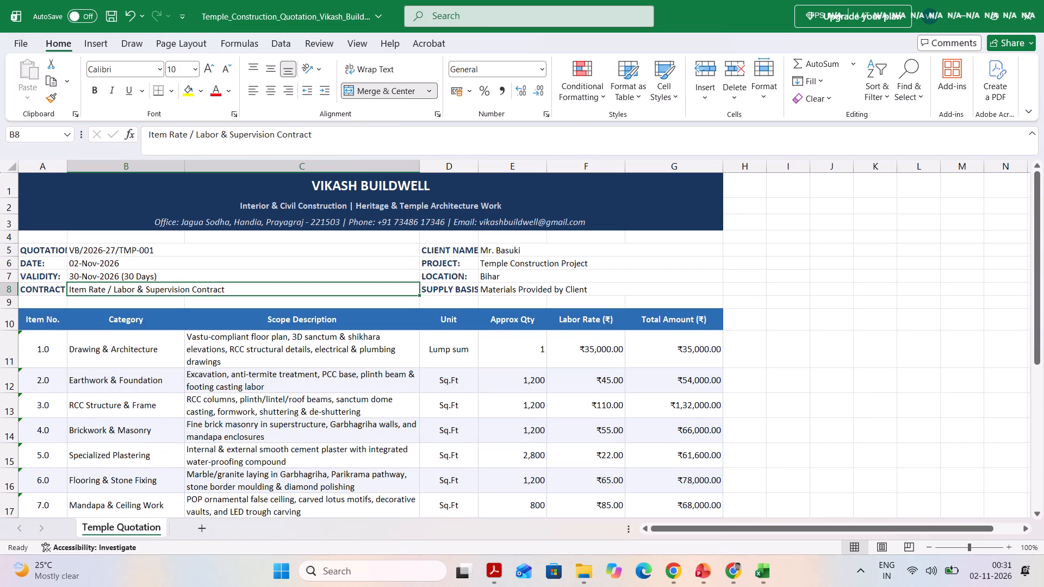
Unmerge the cells holding the client name, project, location and supply basis values in rows 5 to 8, columns E to G.
double_click(476, 158)
left_click(502, 249)
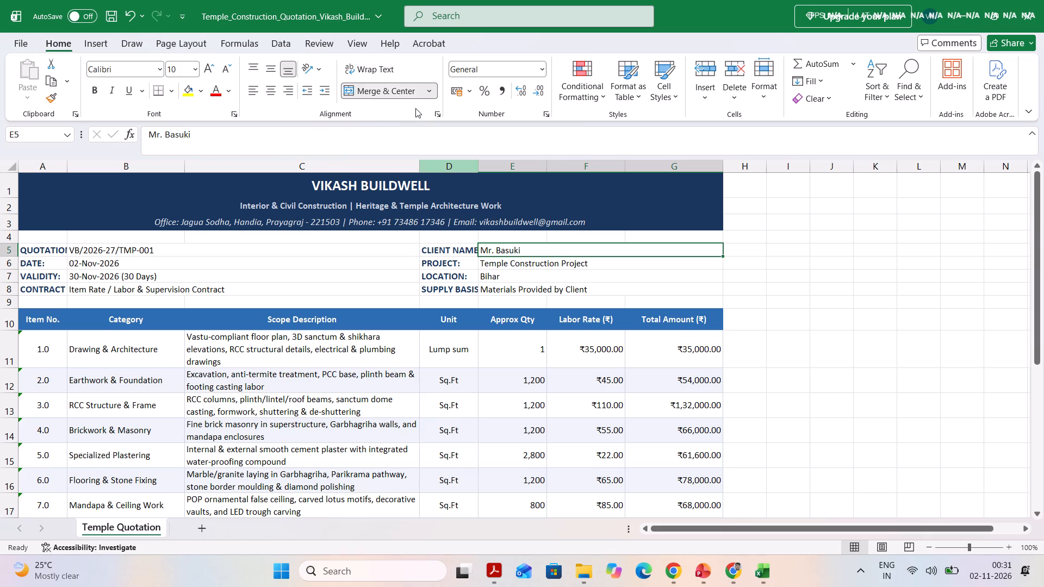
left_click(355, 93)
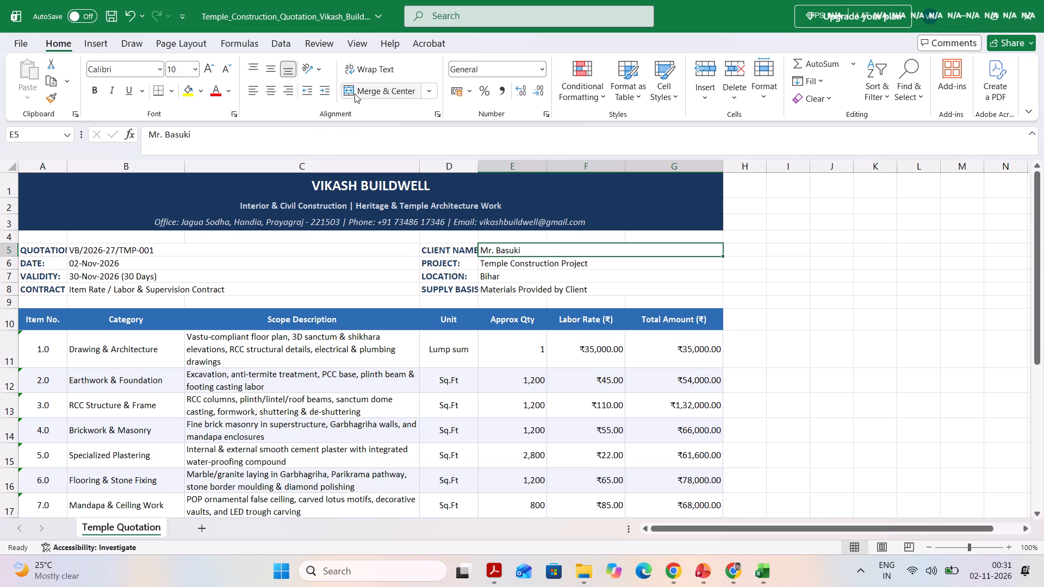
left_click(540, 263)
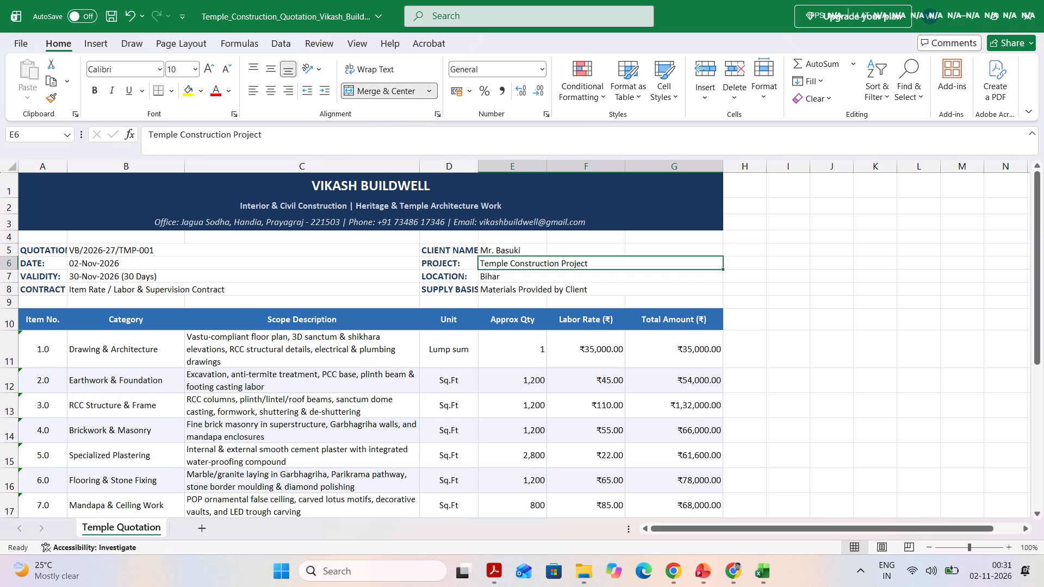
left_click(370, 91)
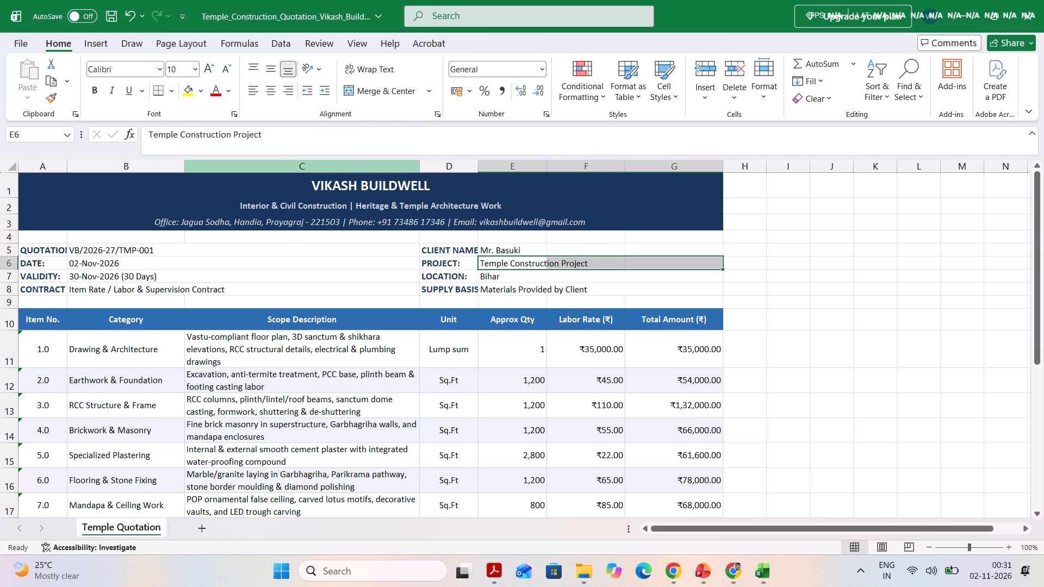
left_click(512, 282)
left_click(386, 83)
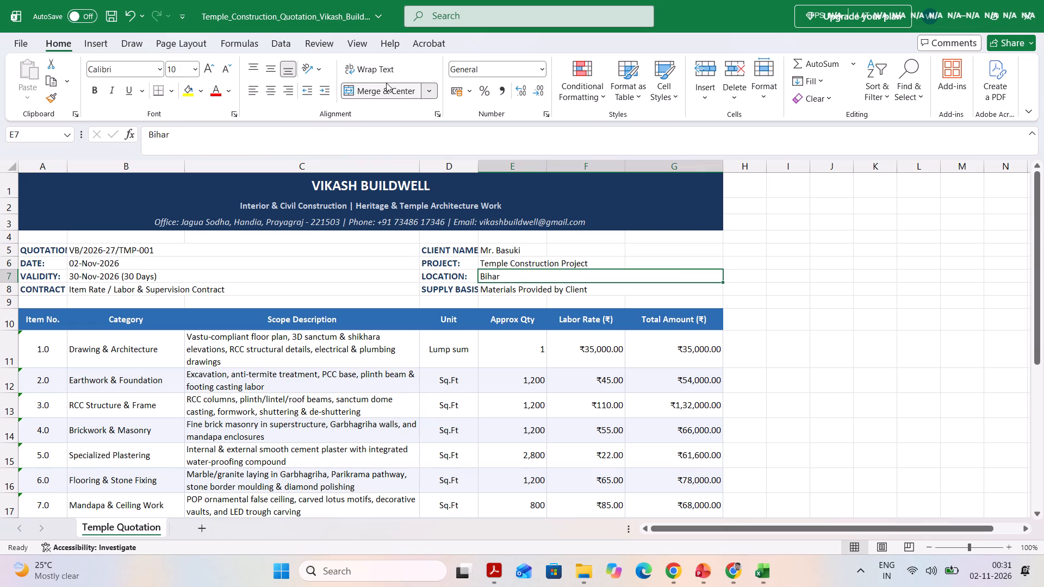
left_click(526, 291)
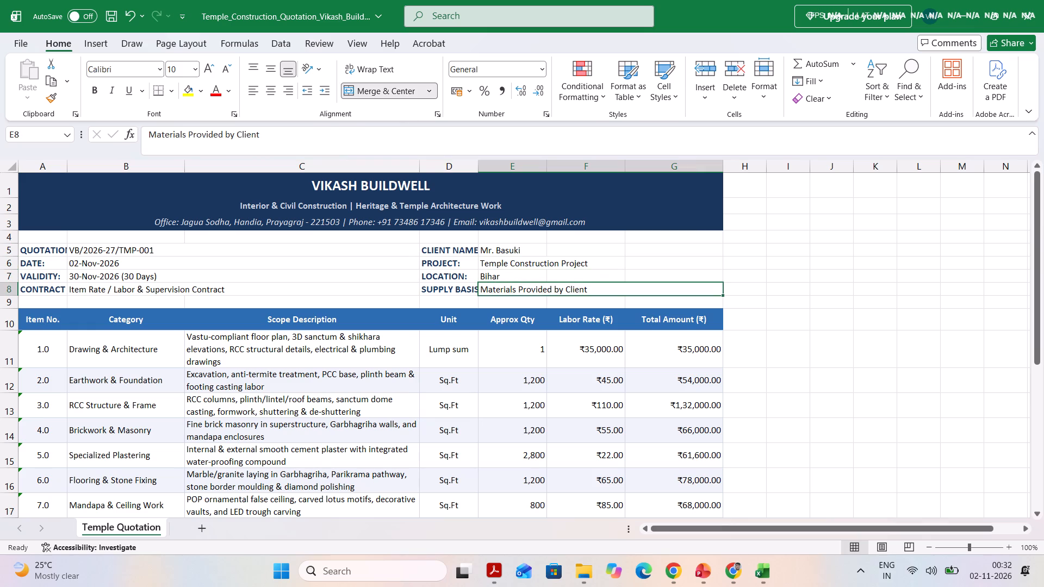
left_click(368, 87)
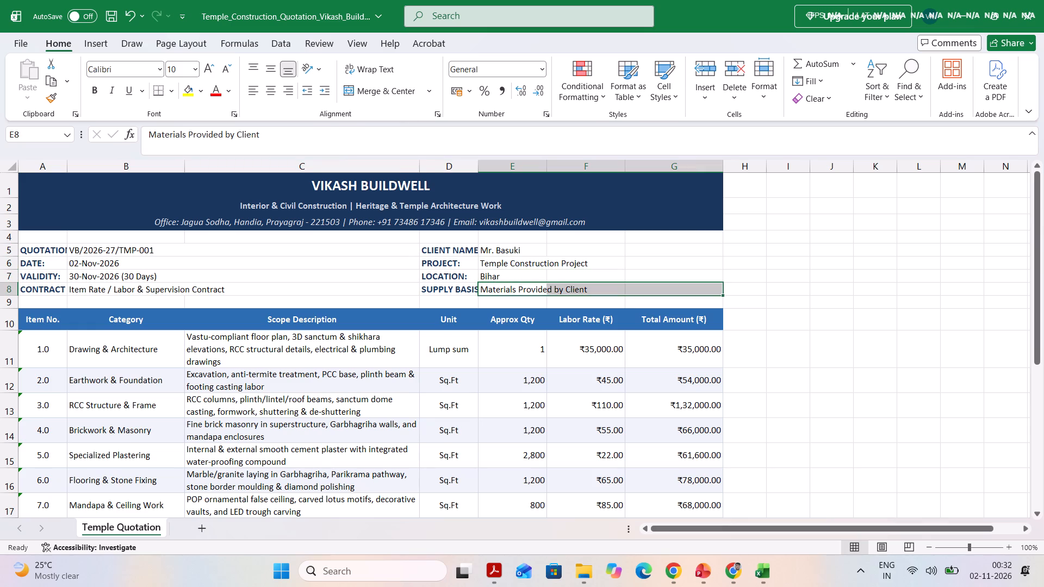
Move the client name, project, location and supply basis values from E5:E8 to column F, starting at F5.
left_click_drag(526, 251, 529, 288)
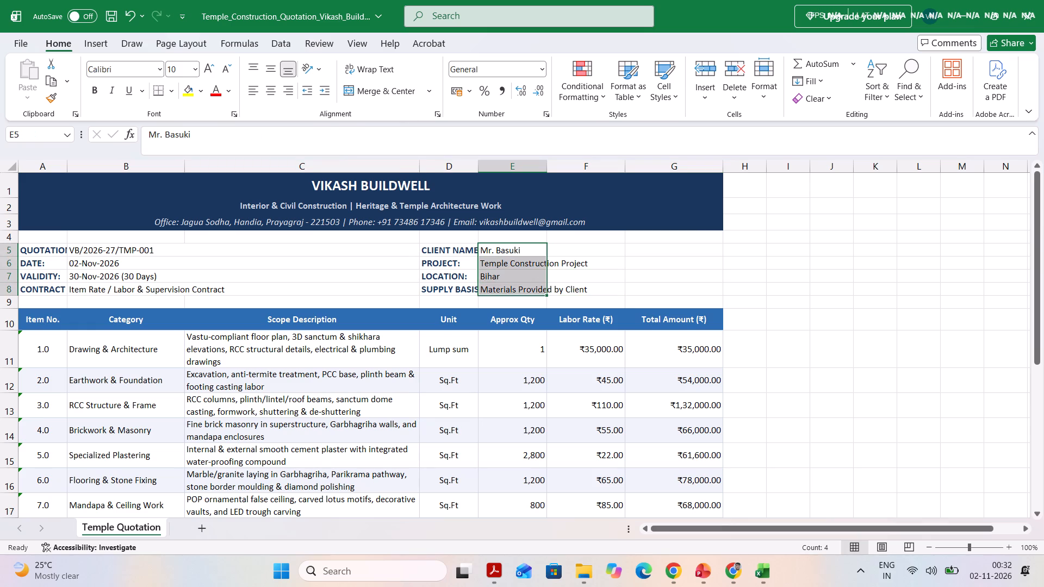
key("ctrl+x")
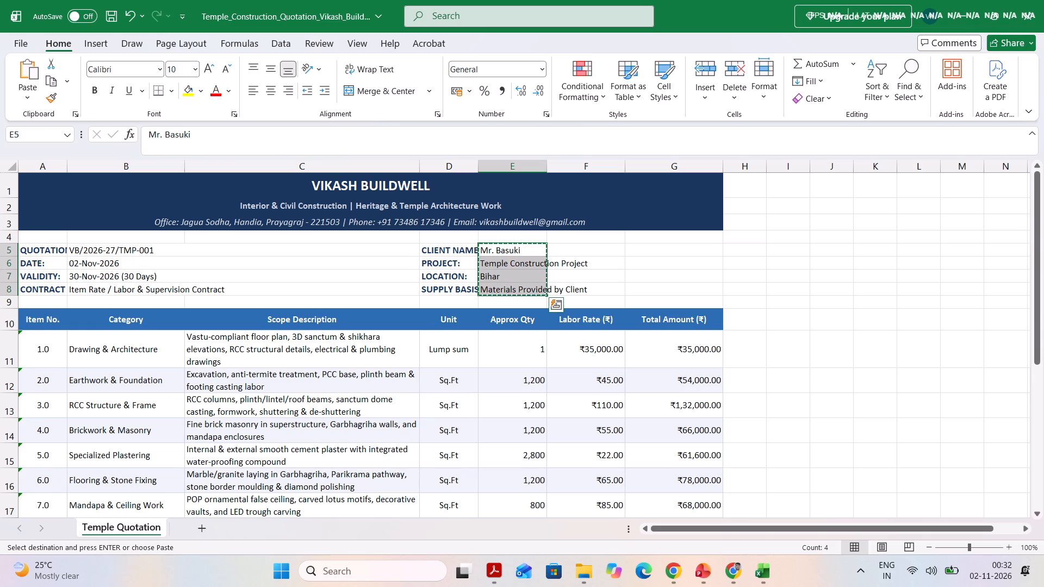
left_click(562, 248)
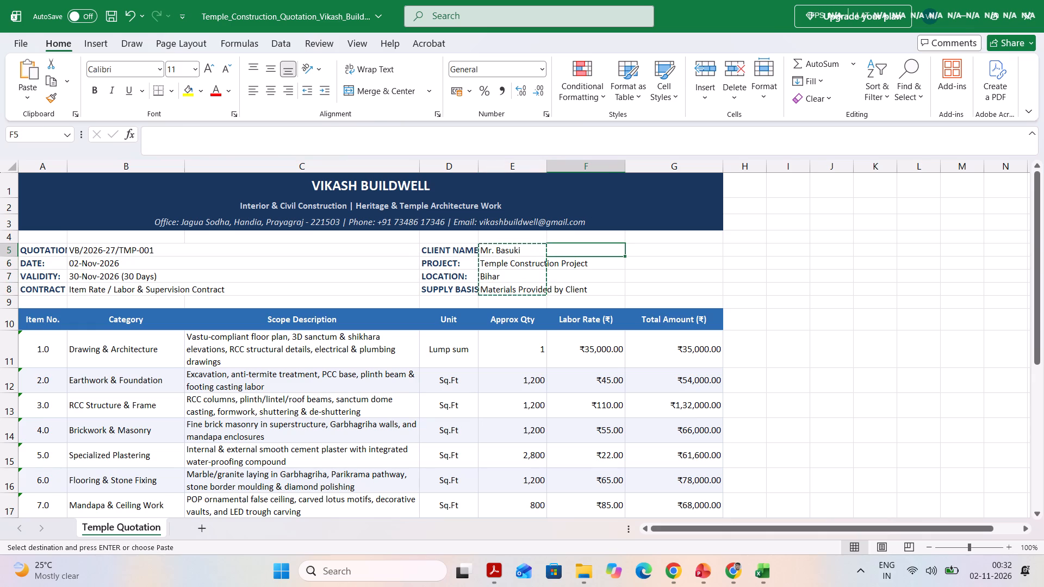
key("ctrl+v")
left_click(525, 261)
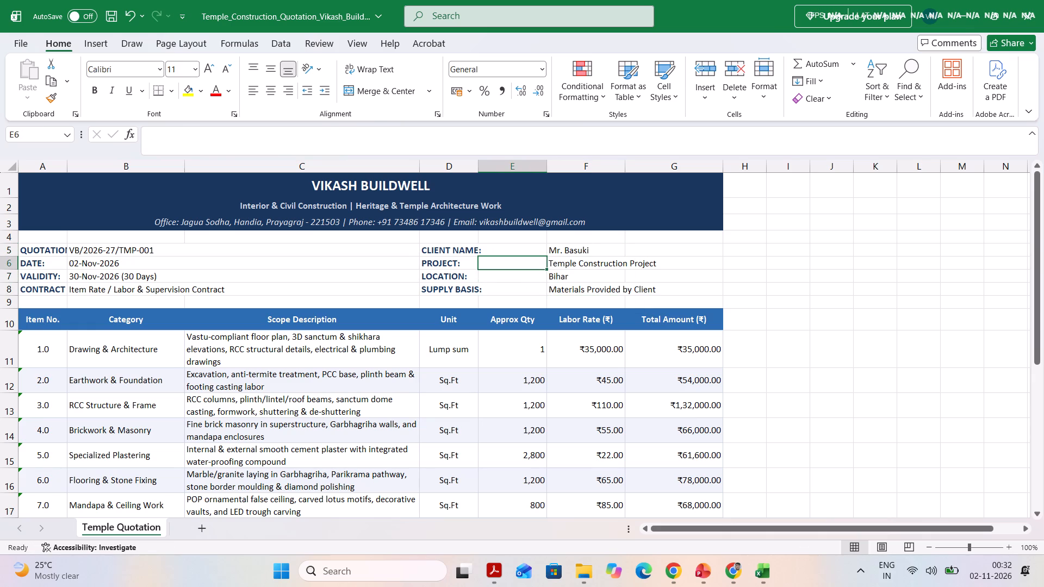
left_click(514, 291)
left_click(449, 291)
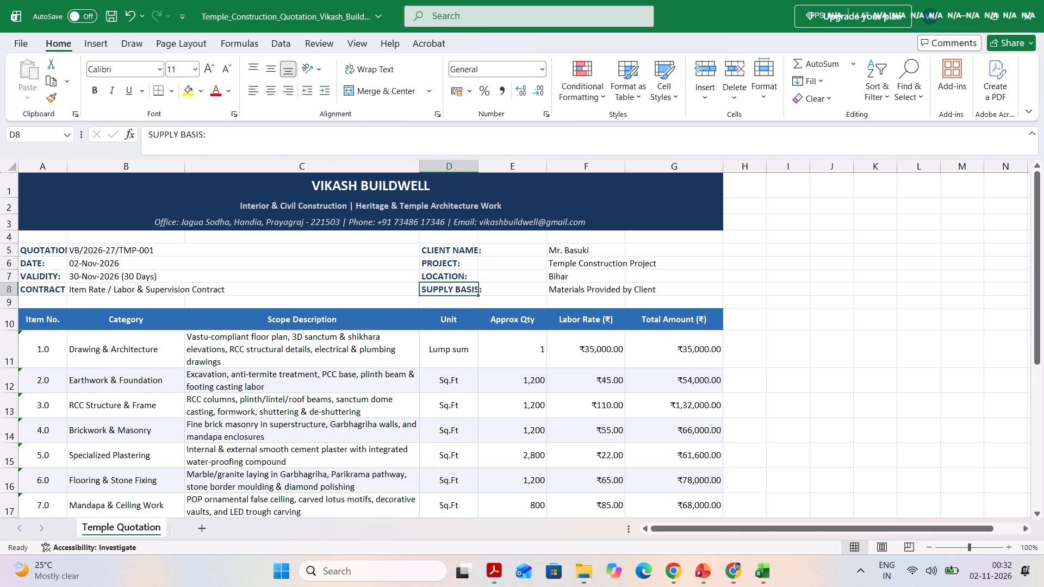
Unmerge the quotation number, date, validity and contract type values across columns B and C in rows 5 to 8.
left_click(95, 247)
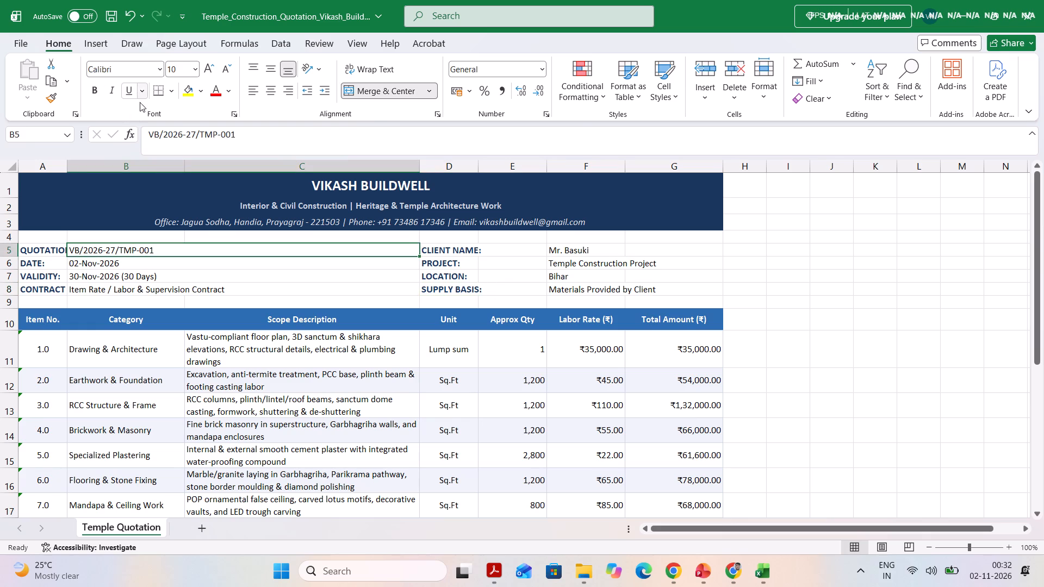
left_click(362, 92)
left_click(122, 270)
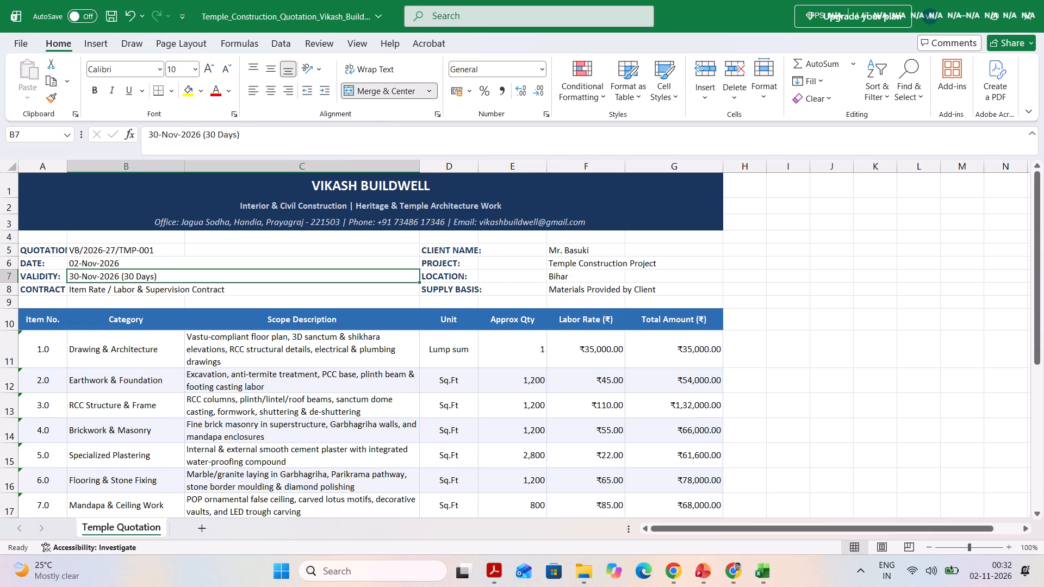
left_click(121, 265)
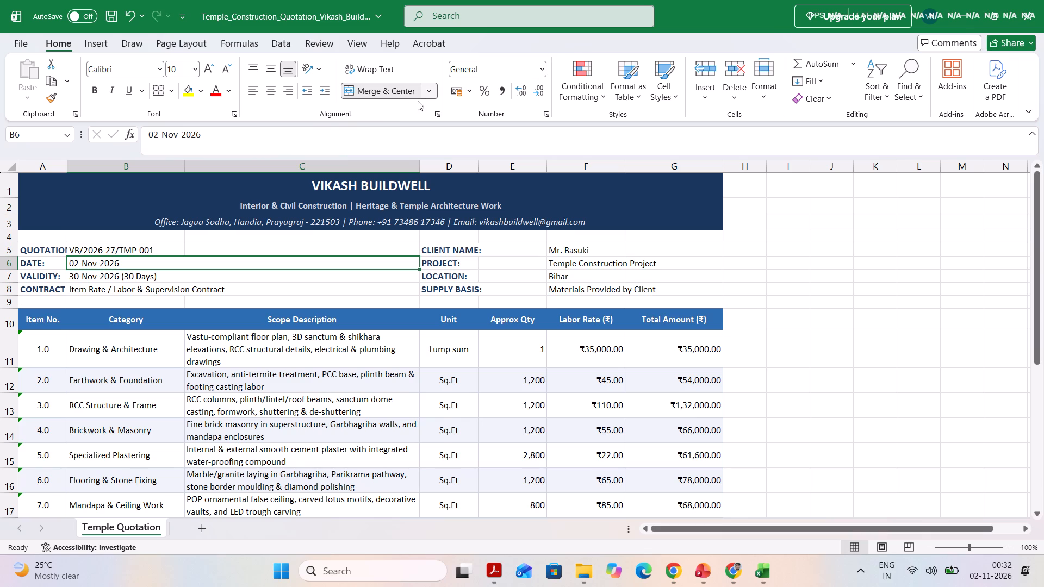
left_click(383, 93)
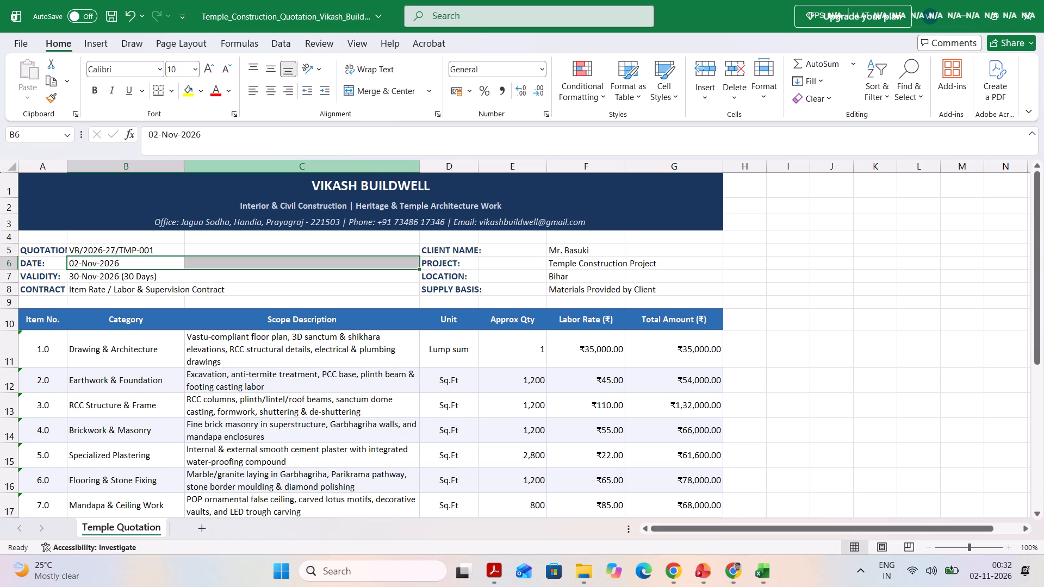
left_click(148, 282)
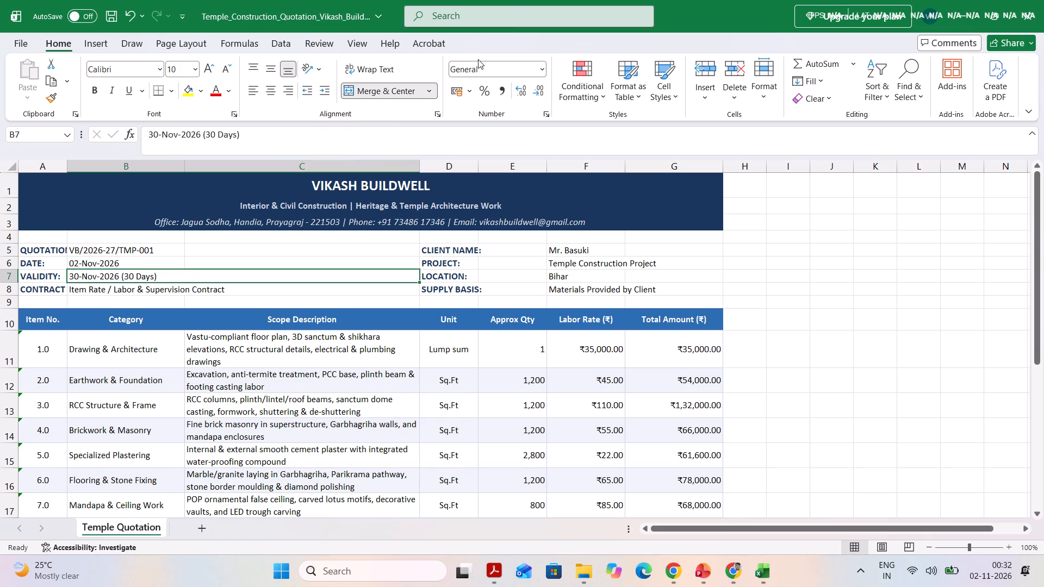
left_click(399, 92)
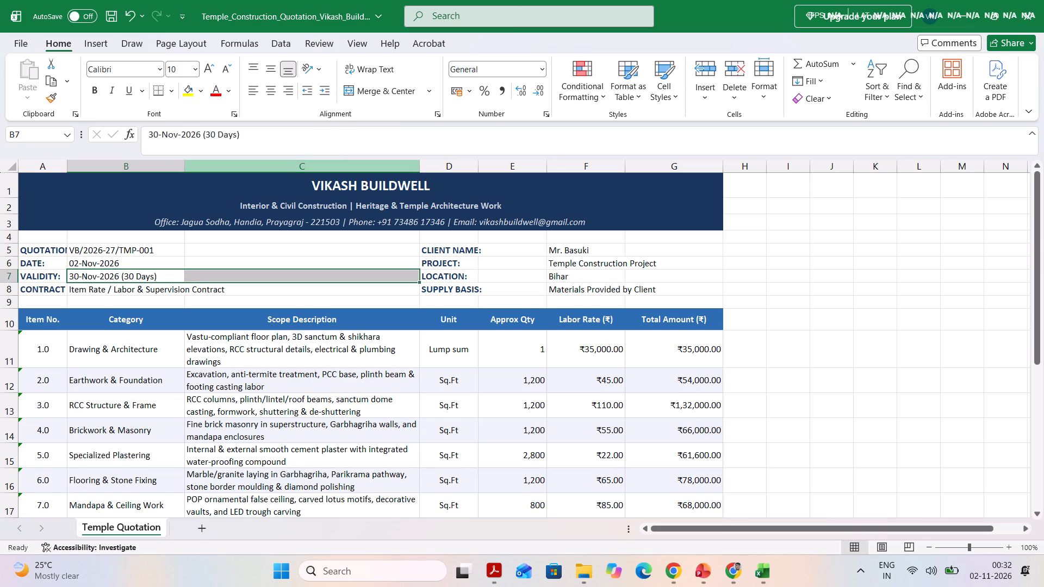
left_click(220, 295)
left_click(388, 96)
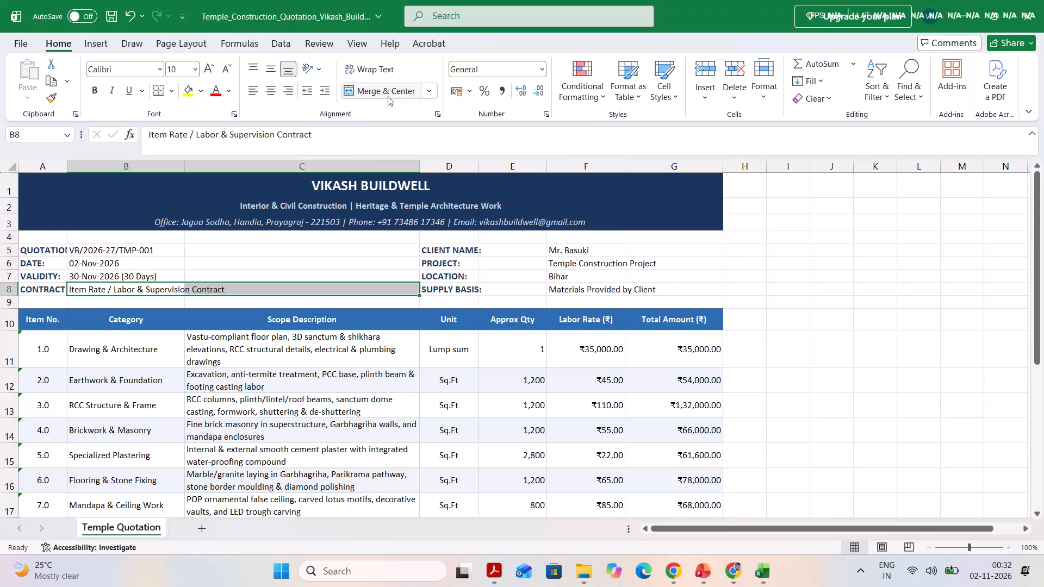
Move the quotation reference, date, validity and contract type values from B5:B8 to C5:C8.
left_click_drag(144, 248, 140, 274)
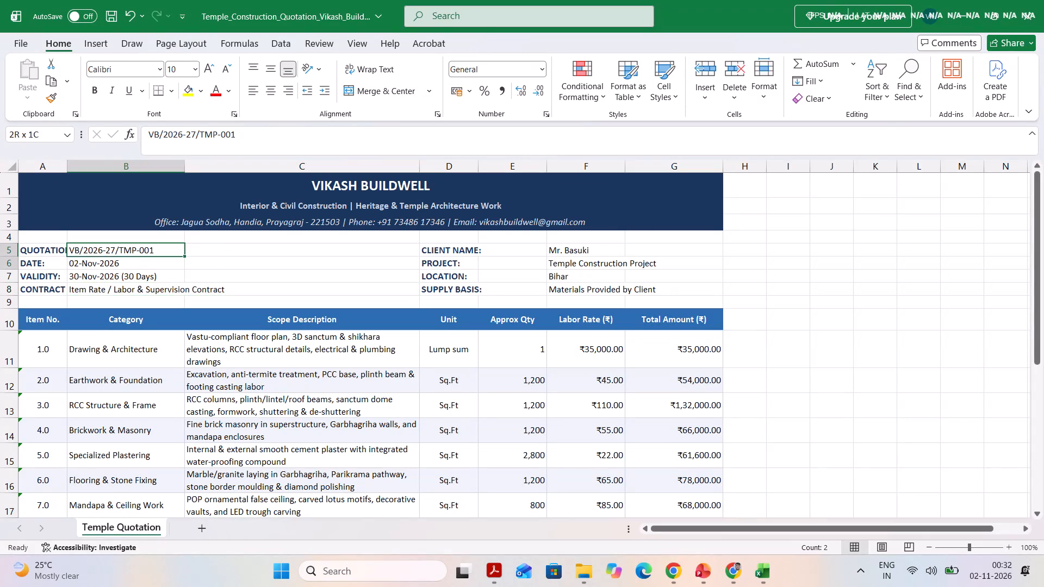
left_click_drag(140, 274, 142, 289)
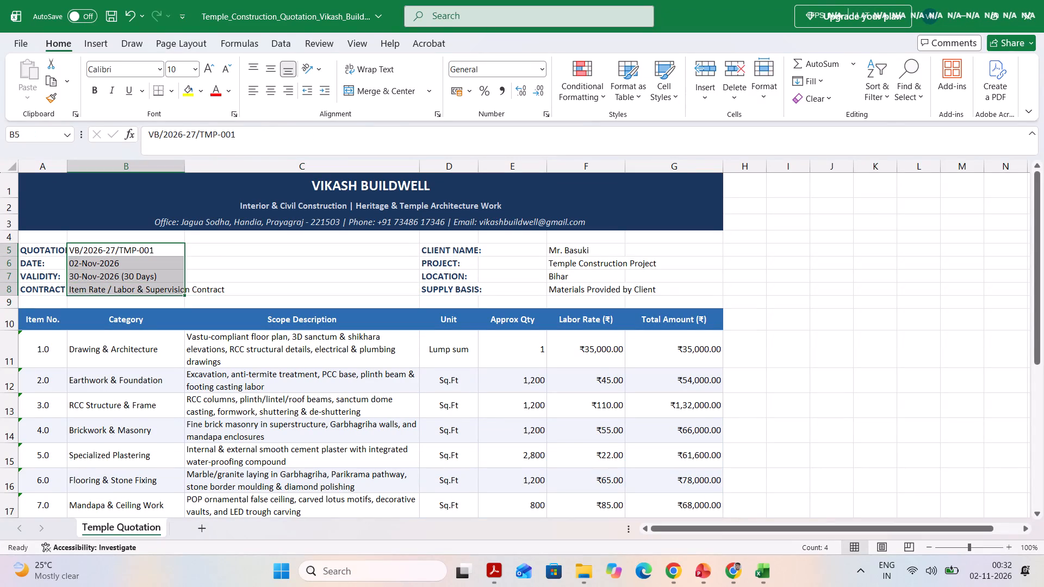
key("ctrl+x")
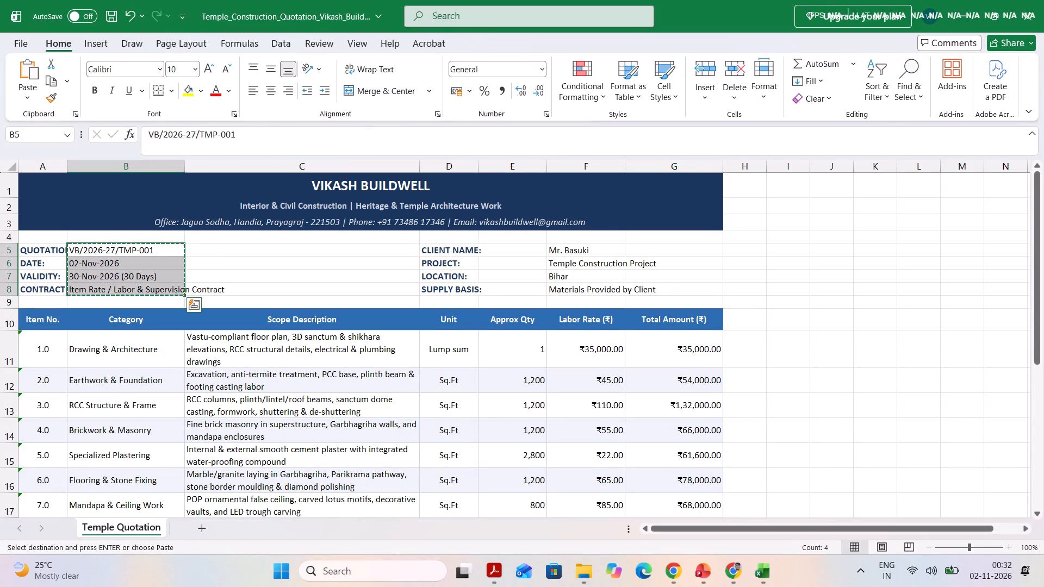
left_click(204, 243)
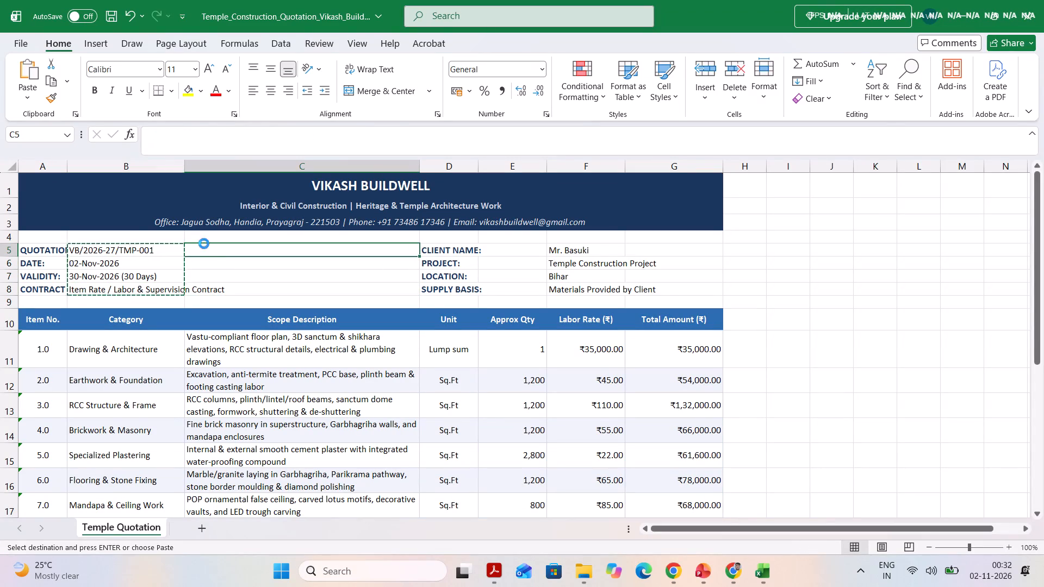
key("ctrl+v")
left_click(173, 301)
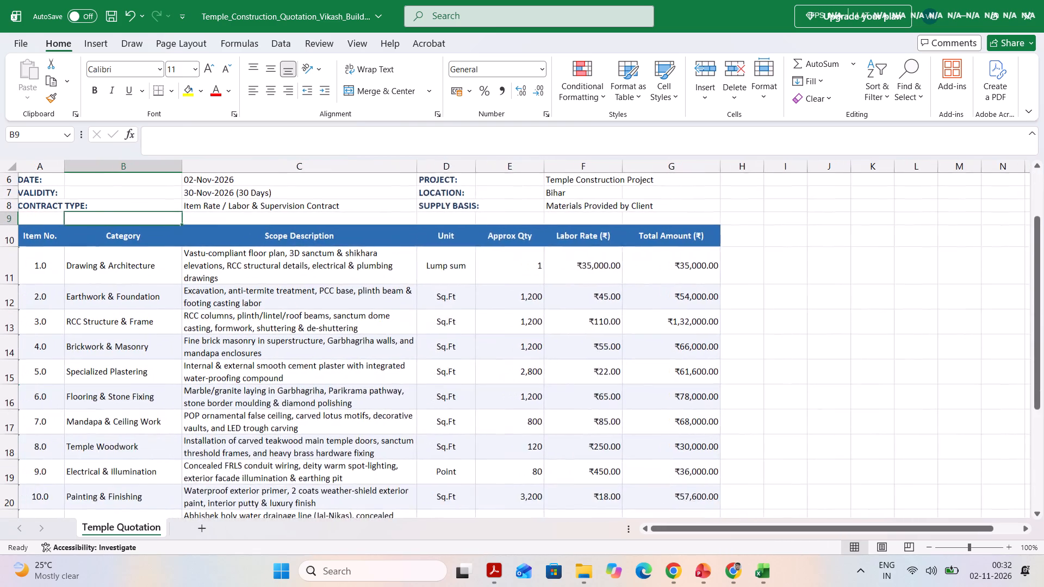
Renumber the Item No. column in A11:A21 as whole numbers 1 to 11, entering 1 and 2 and filling the series down.
scroll(147, 303, "right", 3)
left_click(33, 259)
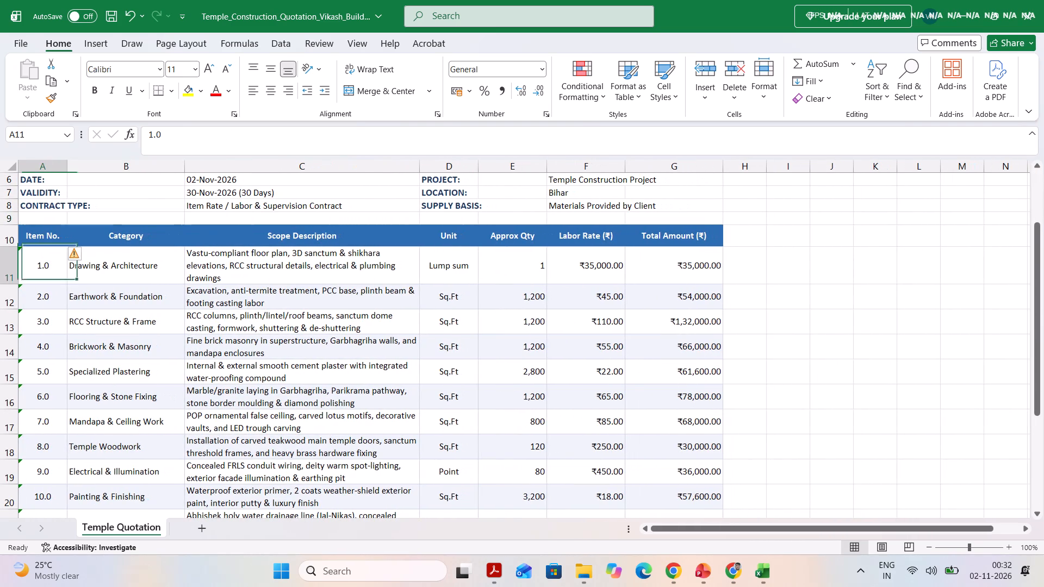
left_click(73, 254)
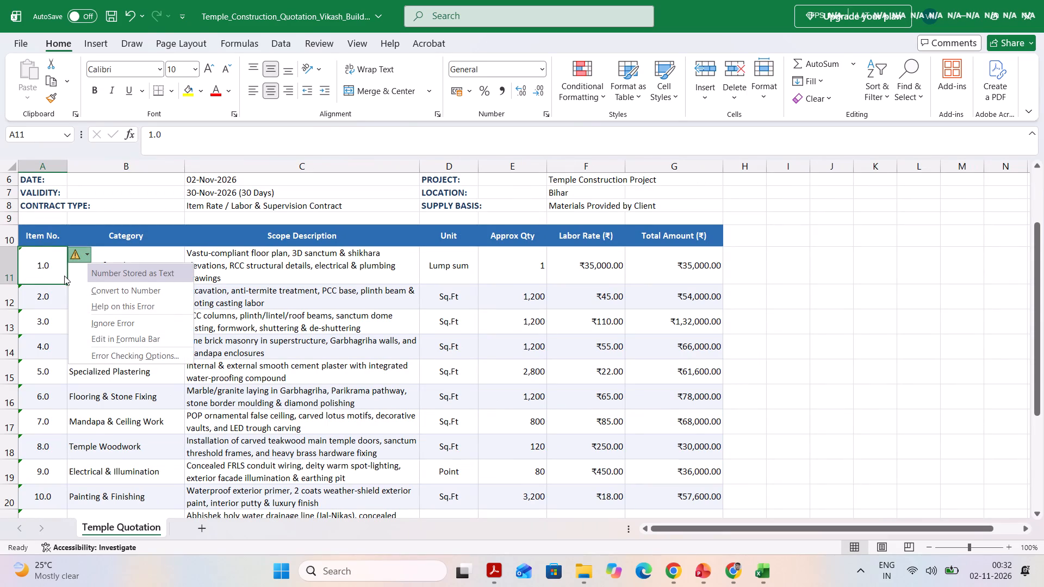
left_click(64, 276)
left_click(39, 272)
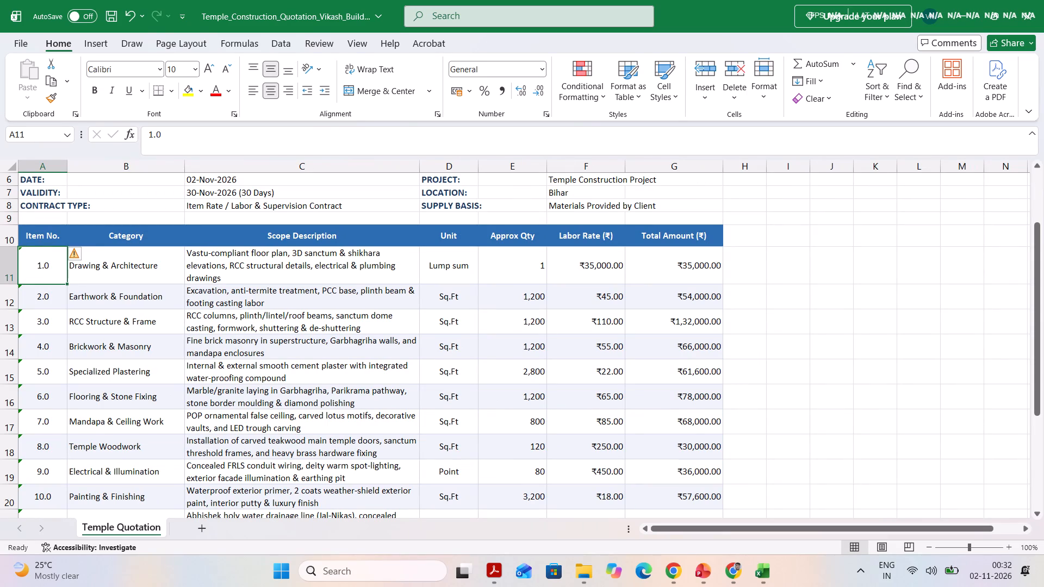
key("1")
key("Return")
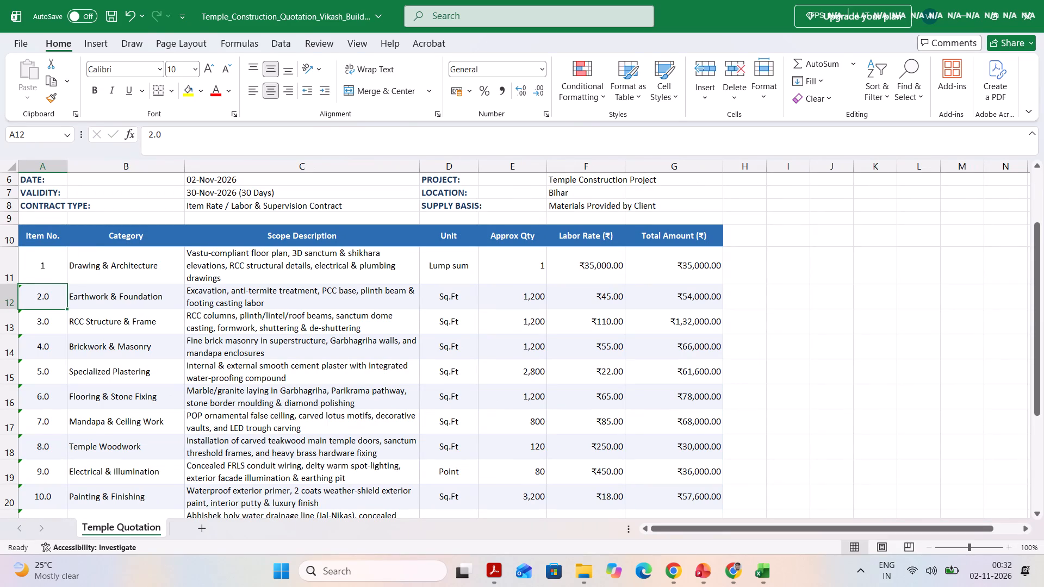
left_click(32, 258)
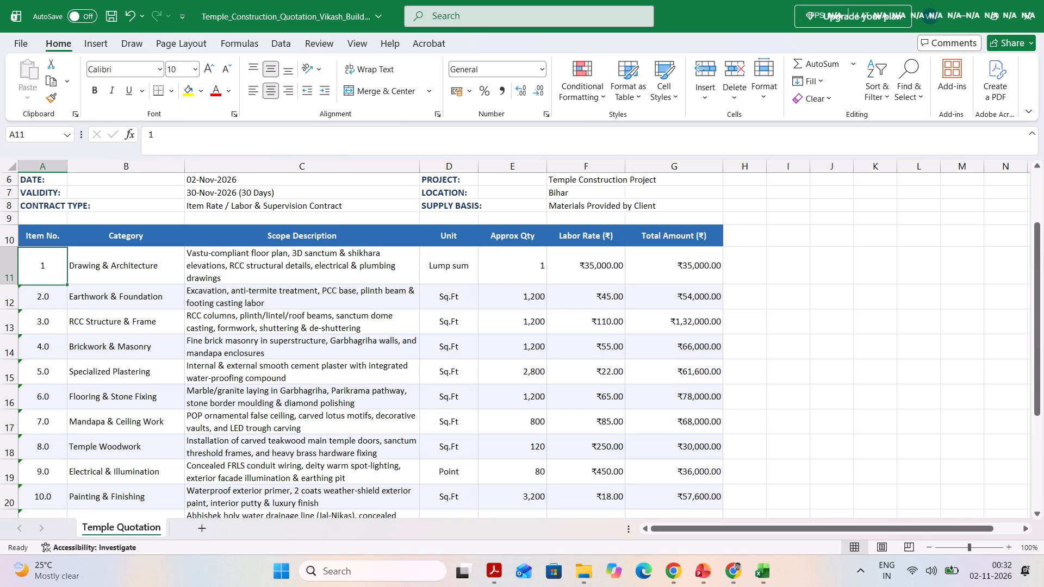
left_click_drag(66, 284, 53, 288)
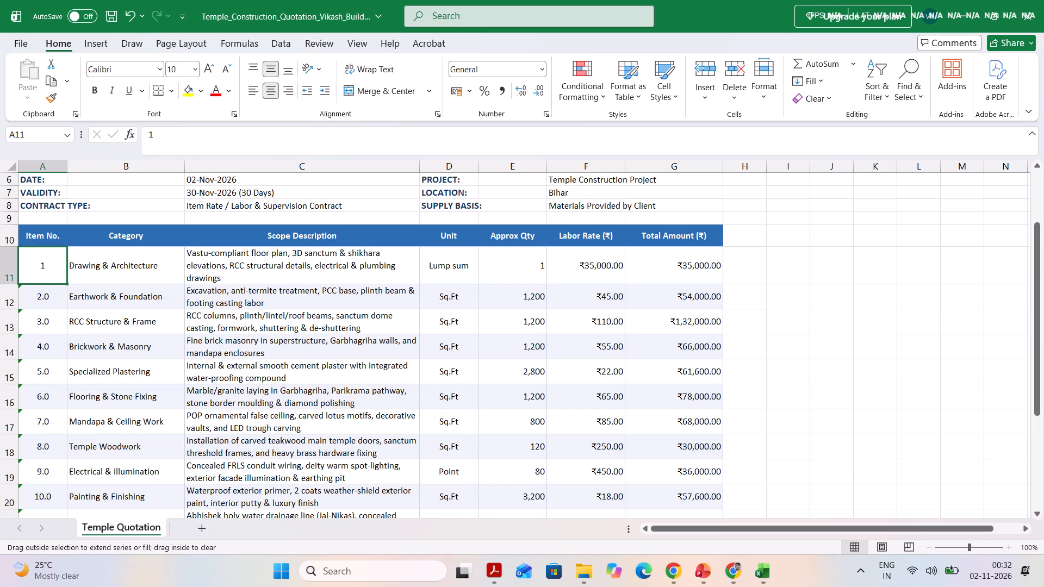
left_click_drag(53, 288, 52, 287)
left_click(39, 298)
key("2")
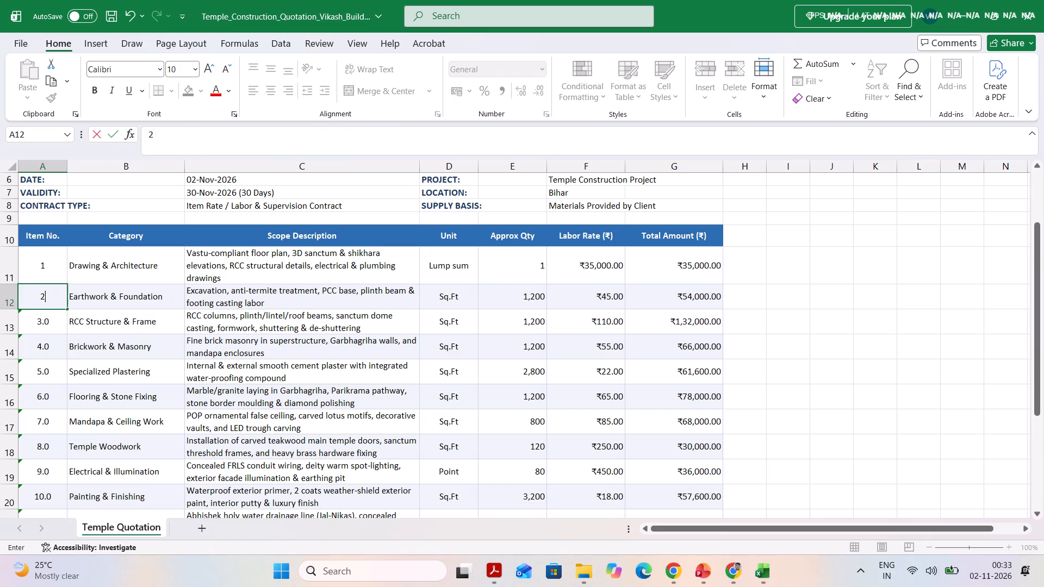
key("Return")
left_click_drag(48, 274, 48, 296)
left_click_drag(66, 309, 79, 503)
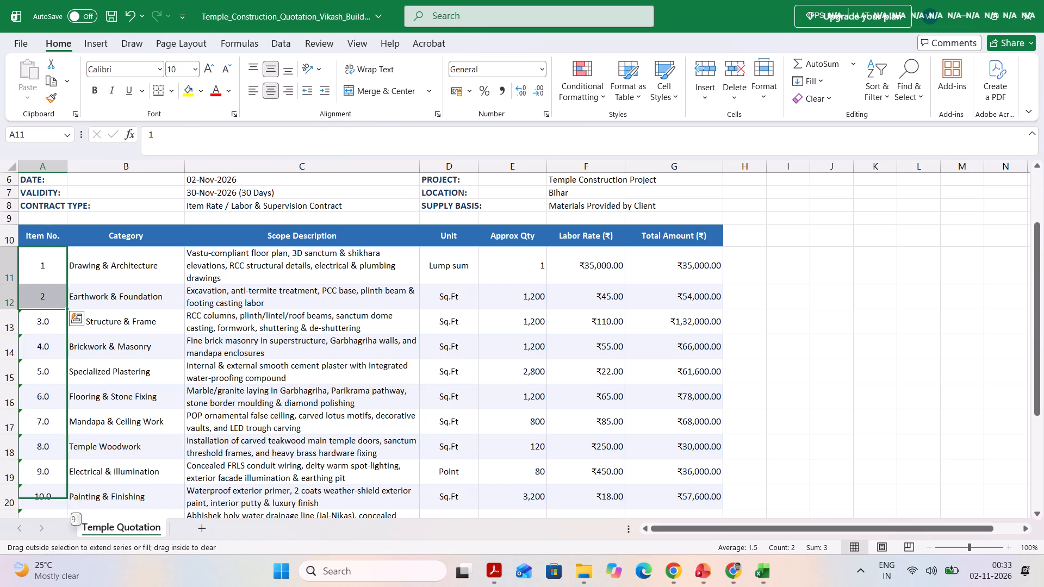
left_click_drag(79, 503, 72, 480)
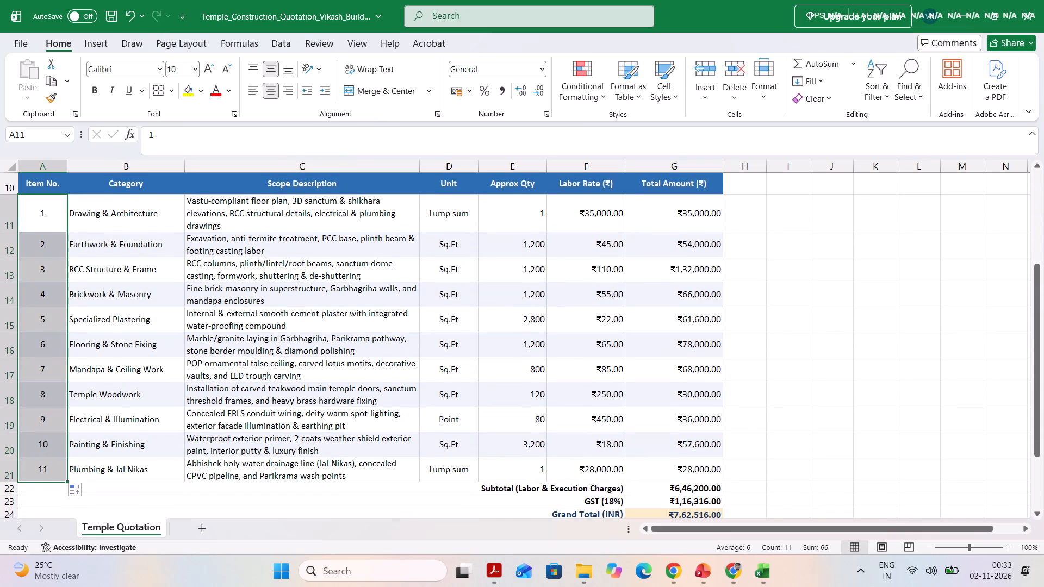
scroll(153, 428, "up", 1)
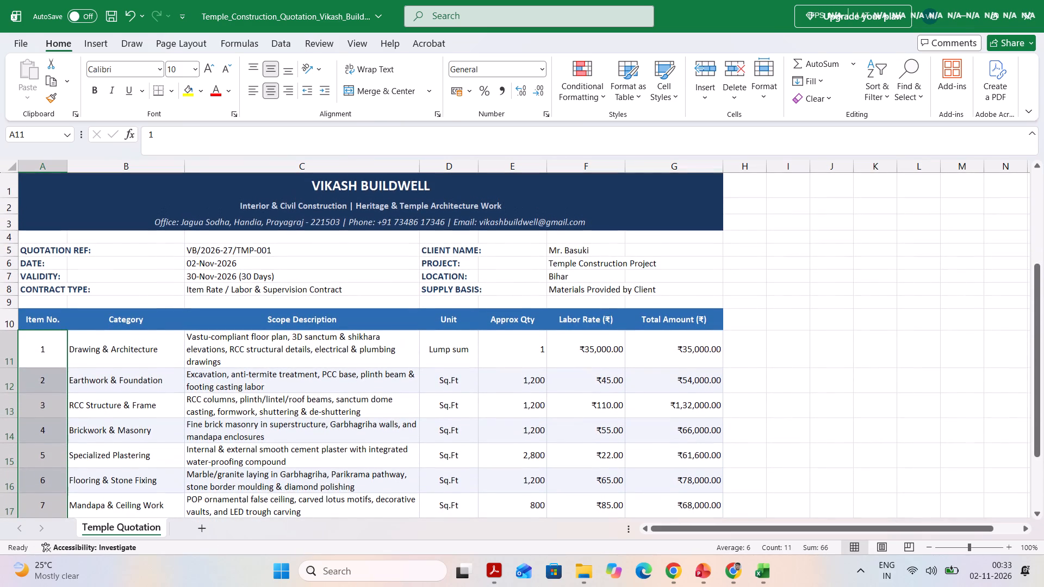
Set the labor rate for Drawing & Architecture in F11 to 60000.
left_click(224, 359)
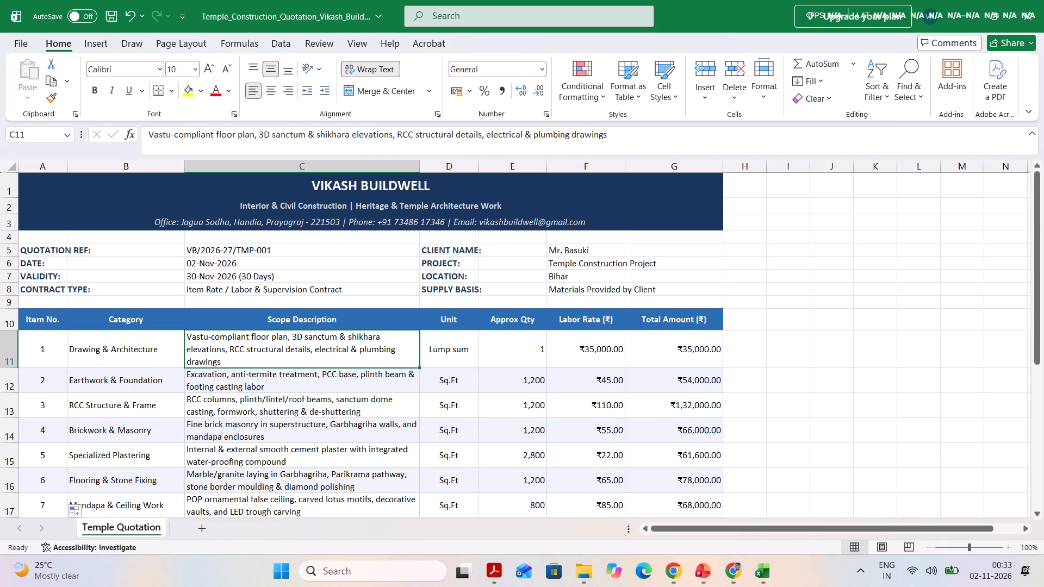
left_click(588, 364)
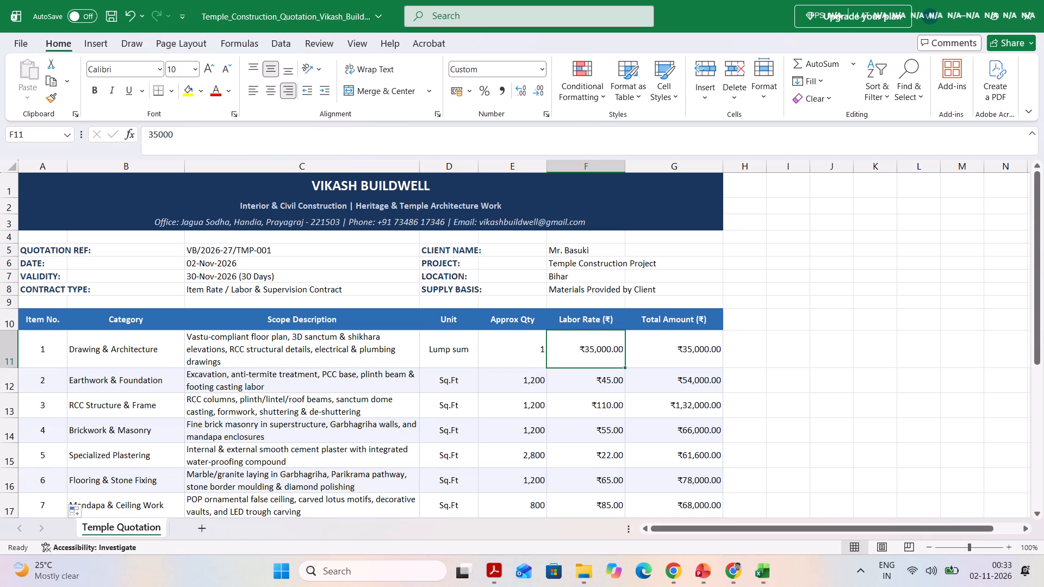
type("60000")
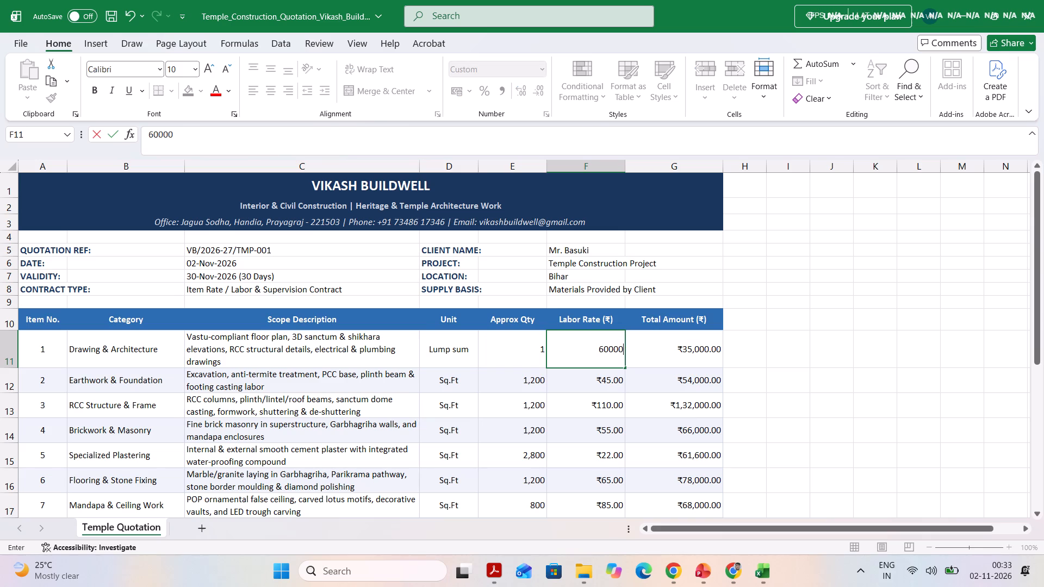
key("Return")
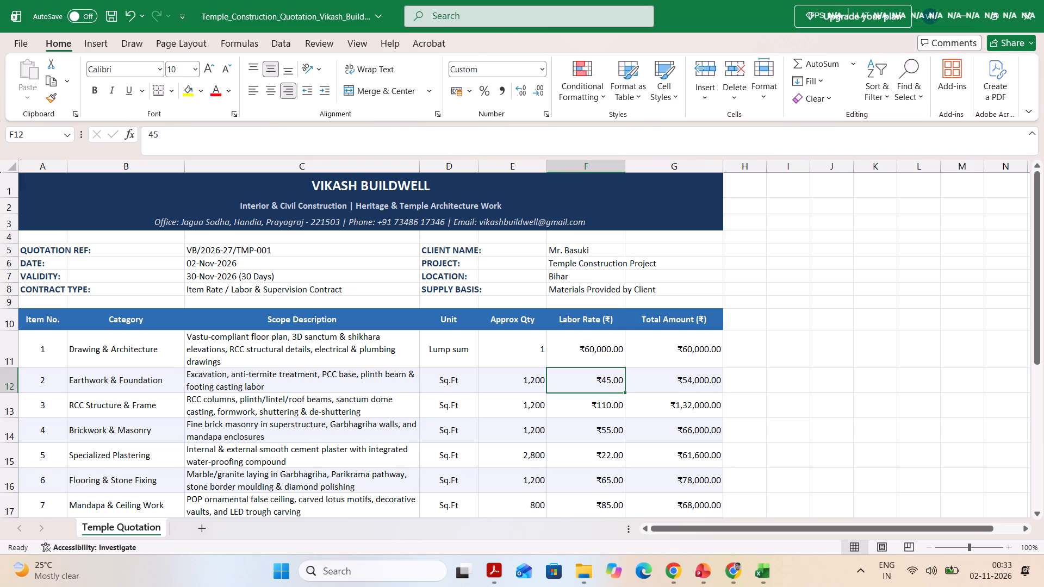
left_click(586, 342)
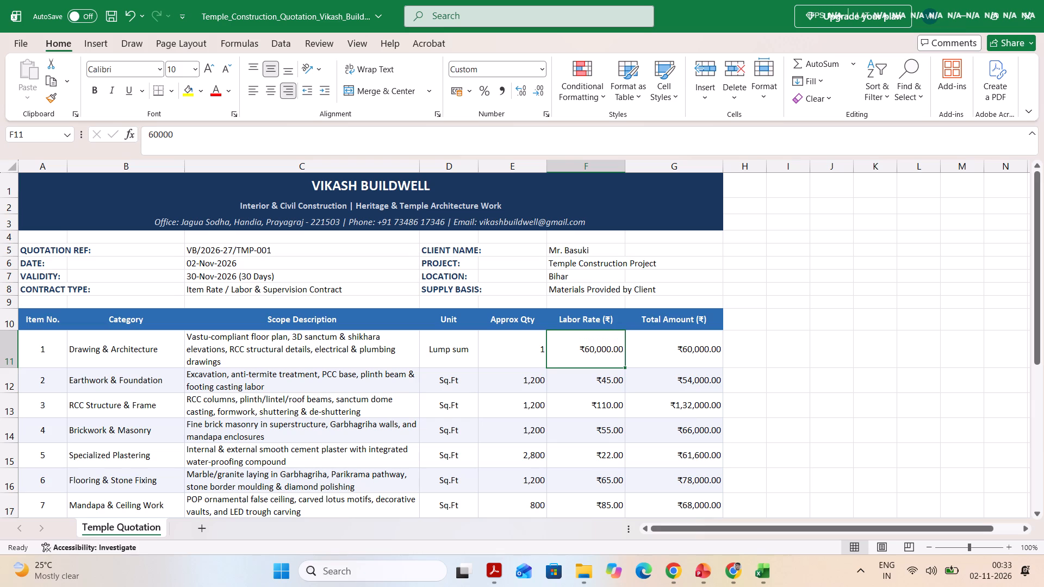
Review the lower part of the quotation, including the totals, commercial terms and signature lines.
scroll(364, 442, "down", 2)
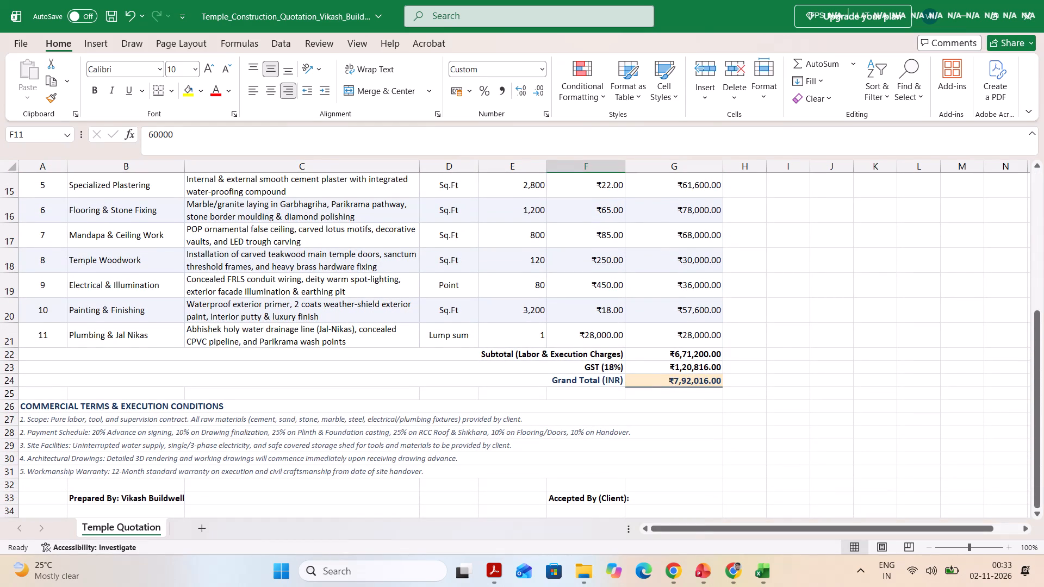
left_click(345, 430)
scroll(345, 430, "down", 1)
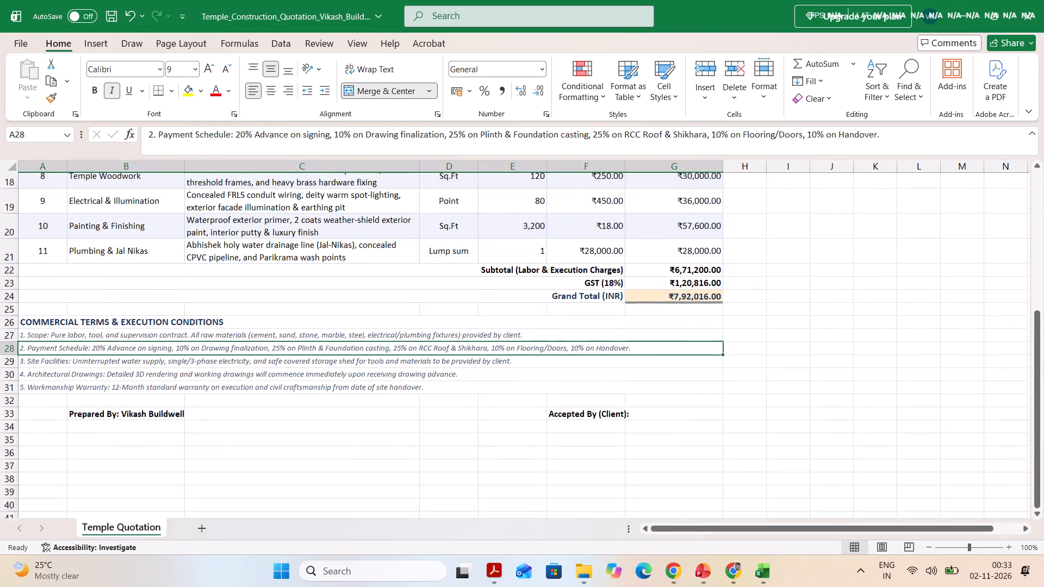
scroll(345, 430, "right", 1)
scroll(345, 430, "up", 1)
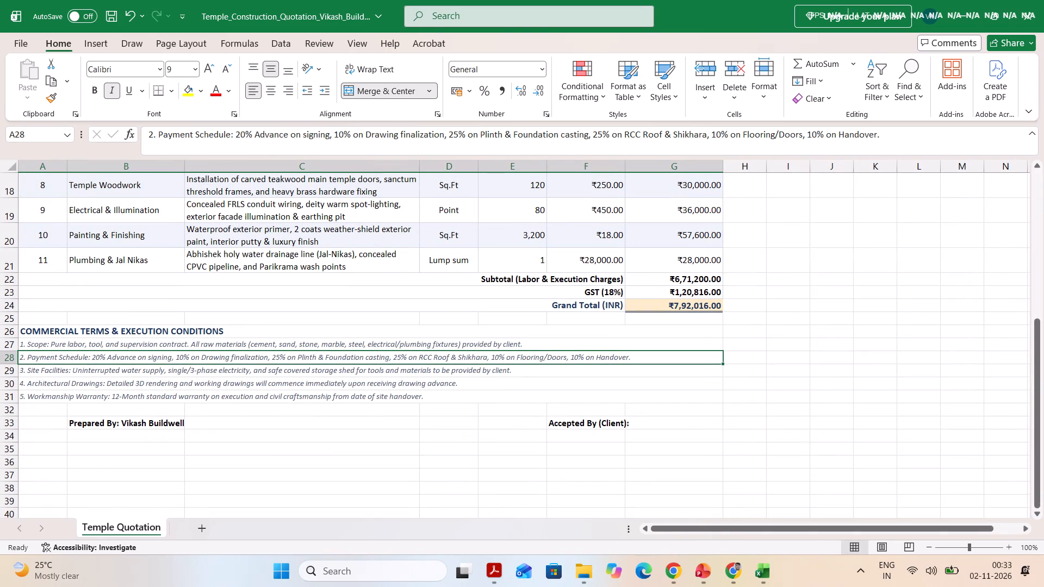
left_click(190, 426)
scroll(190, 426, "up", 1)
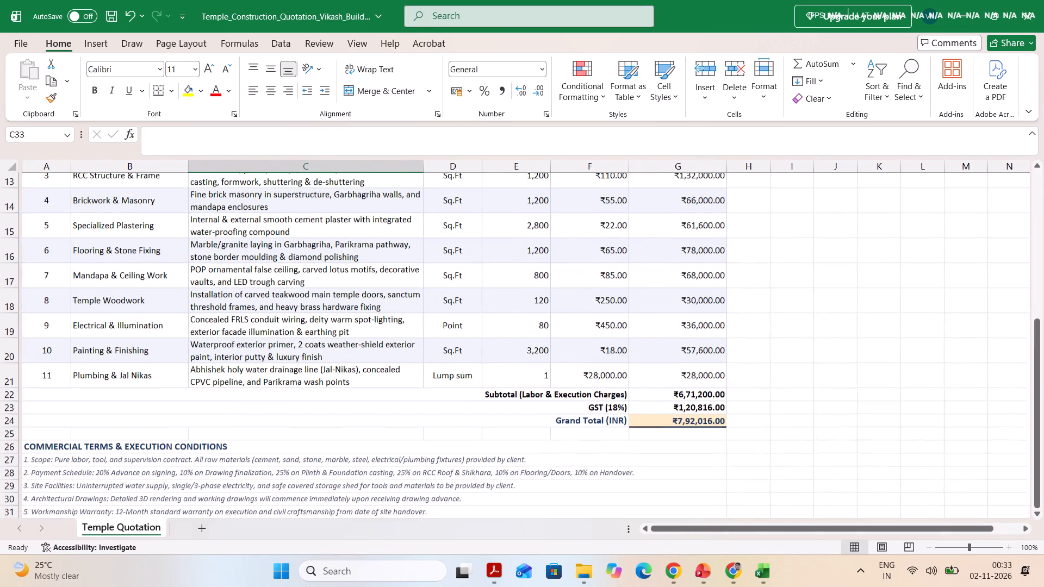
scroll(190, 426, "up", 1)
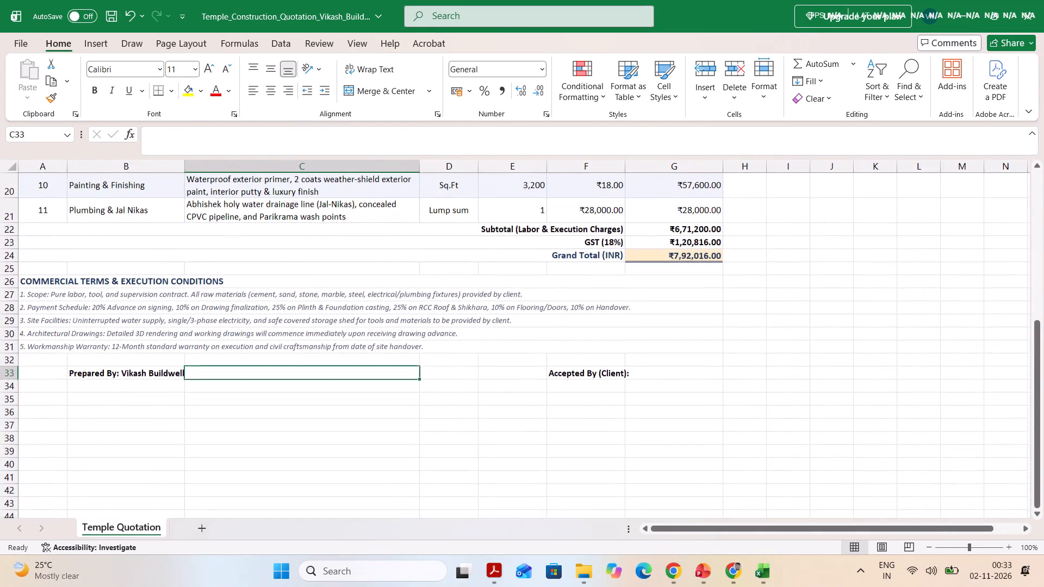
scroll(181, 358, "up", 2)
Select the whole quotation from A1 to G34 and bring up its print preview.
left_click_drag(108, 182, 156, 573)
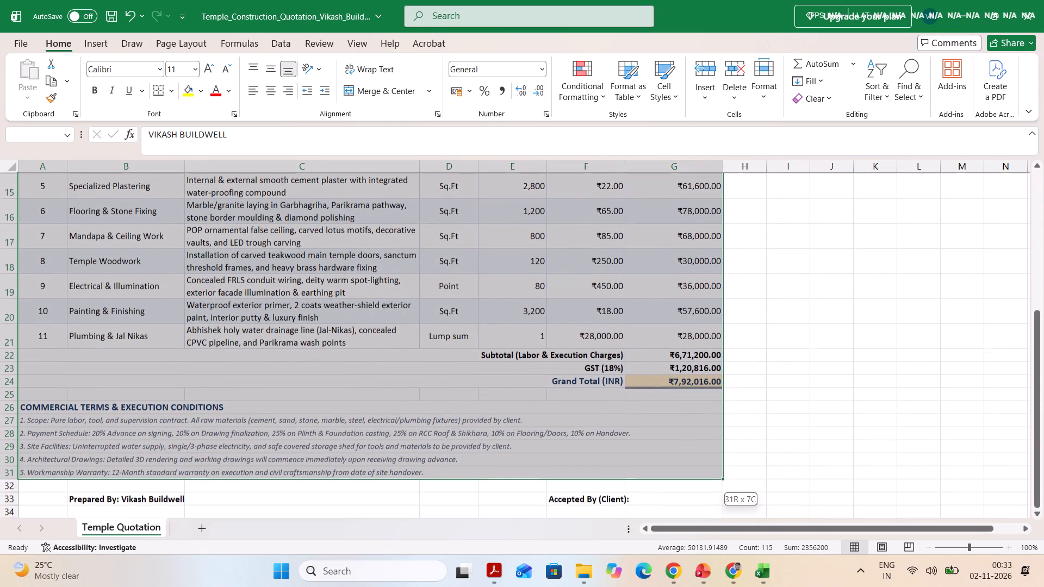
left_click_drag(156, 573, 141, 227)
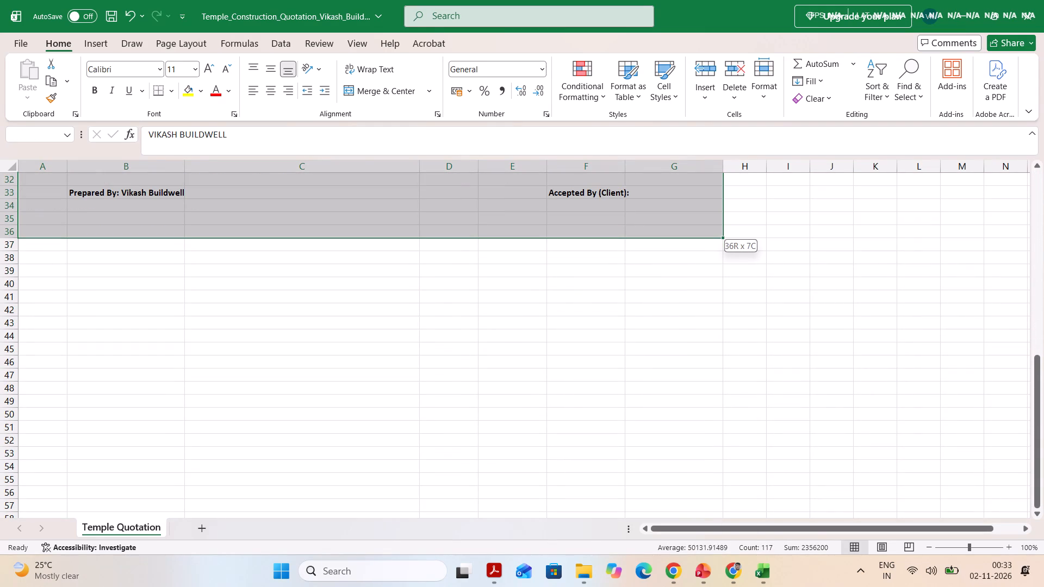
left_click_drag(141, 227, 139, 214)
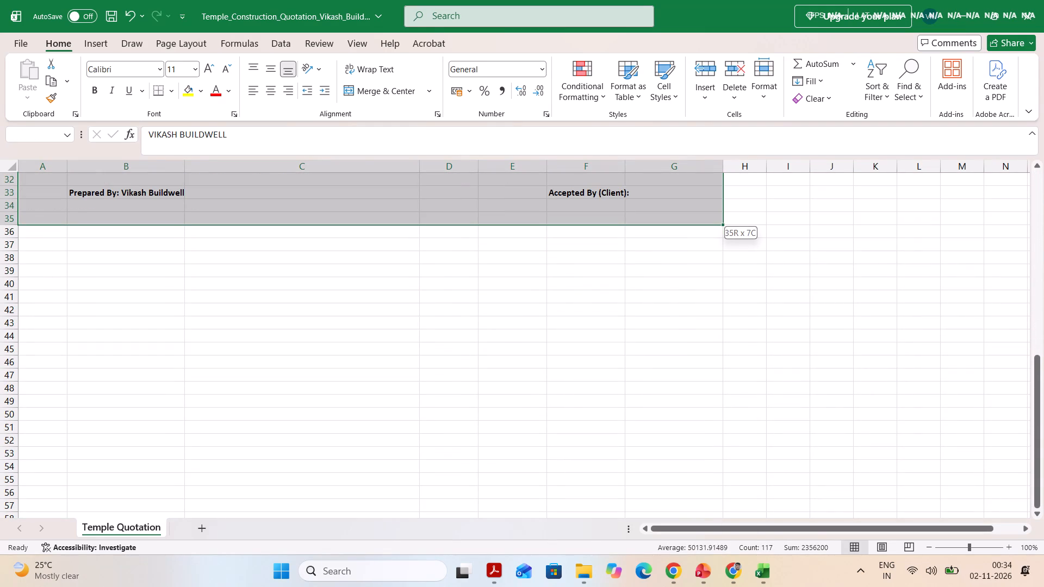
left_click_drag(139, 214, 139, 235)
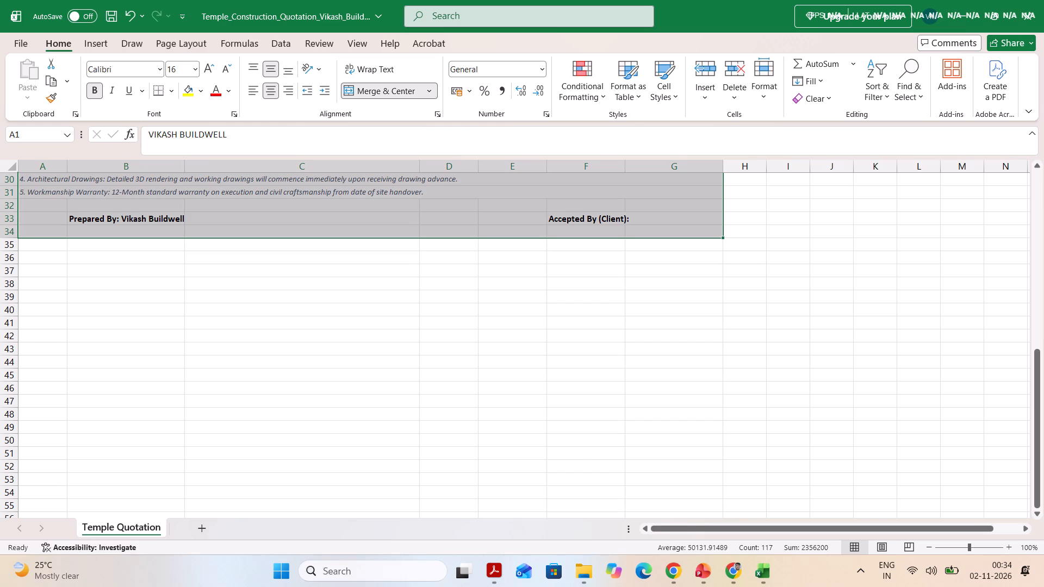
key("shift+p")
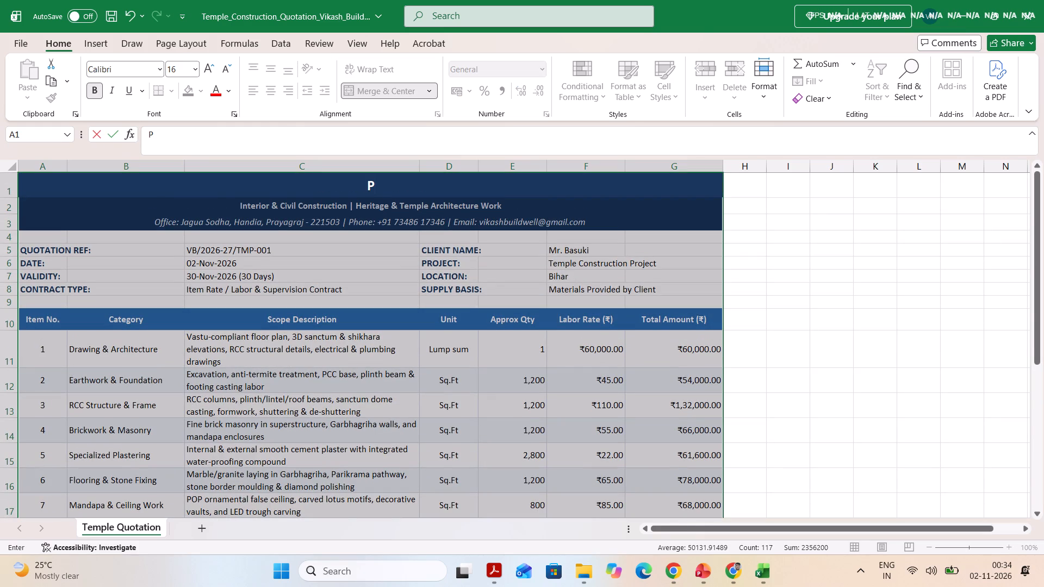
key("Escape")
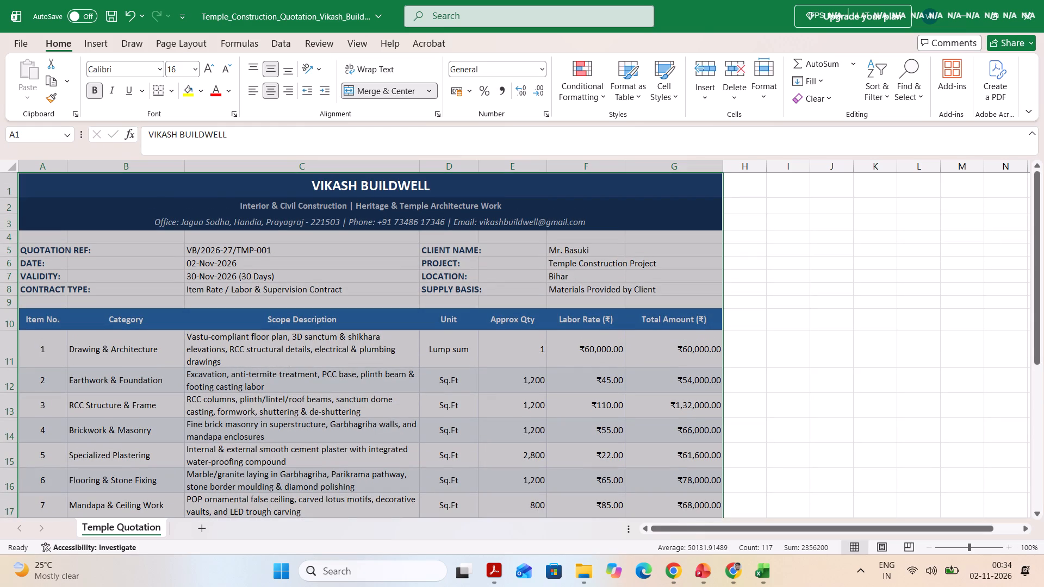
key("ctrl+p")
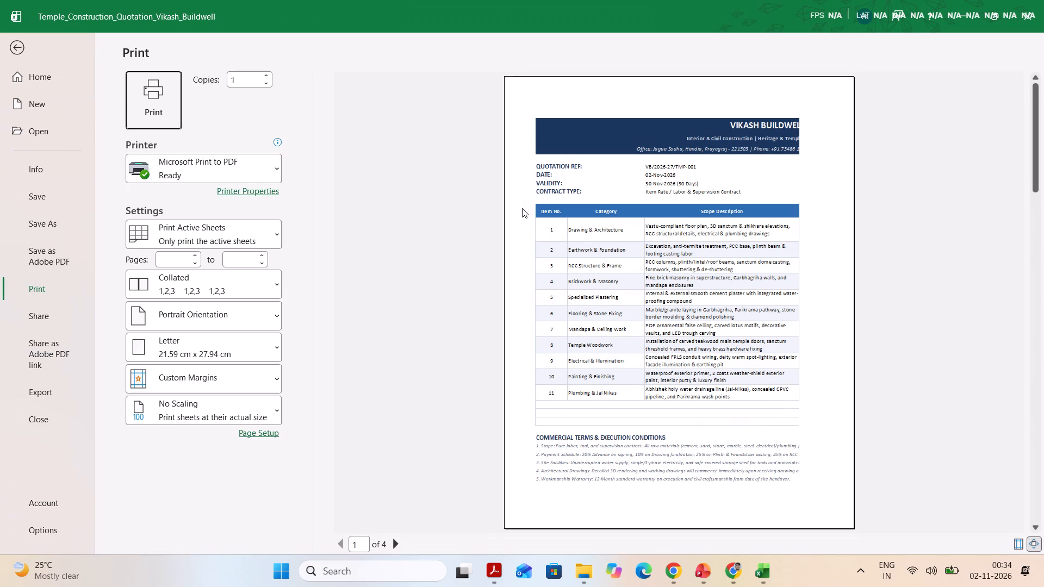
Set the quotation's print orientation to landscape.
left_click(208, 324)
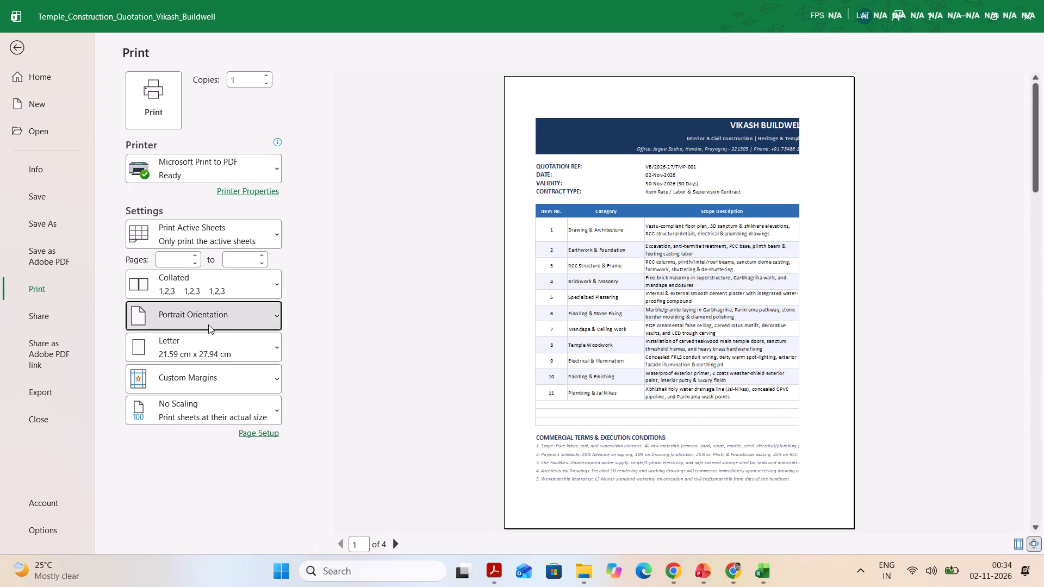
left_click(195, 379)
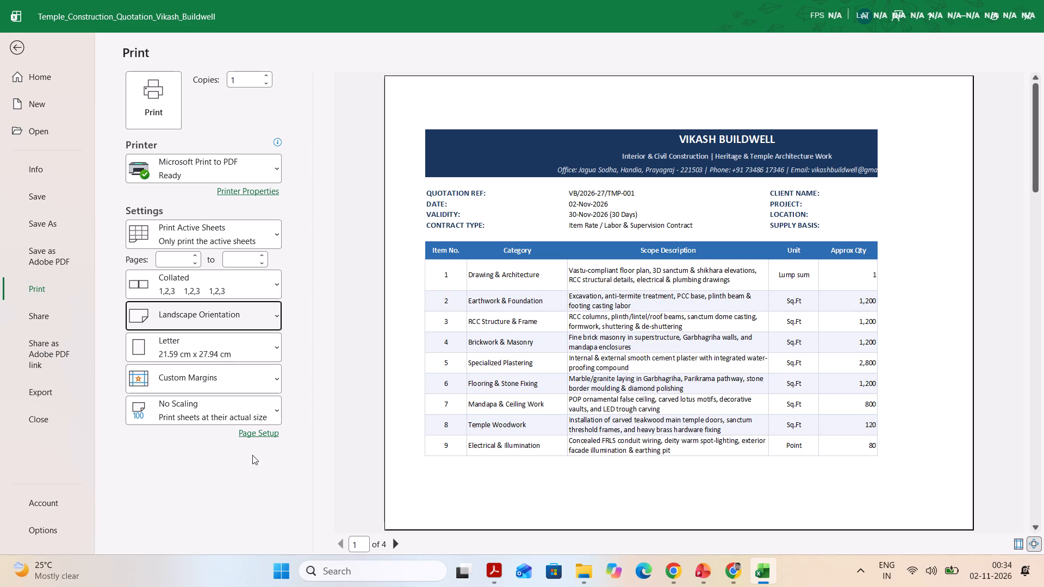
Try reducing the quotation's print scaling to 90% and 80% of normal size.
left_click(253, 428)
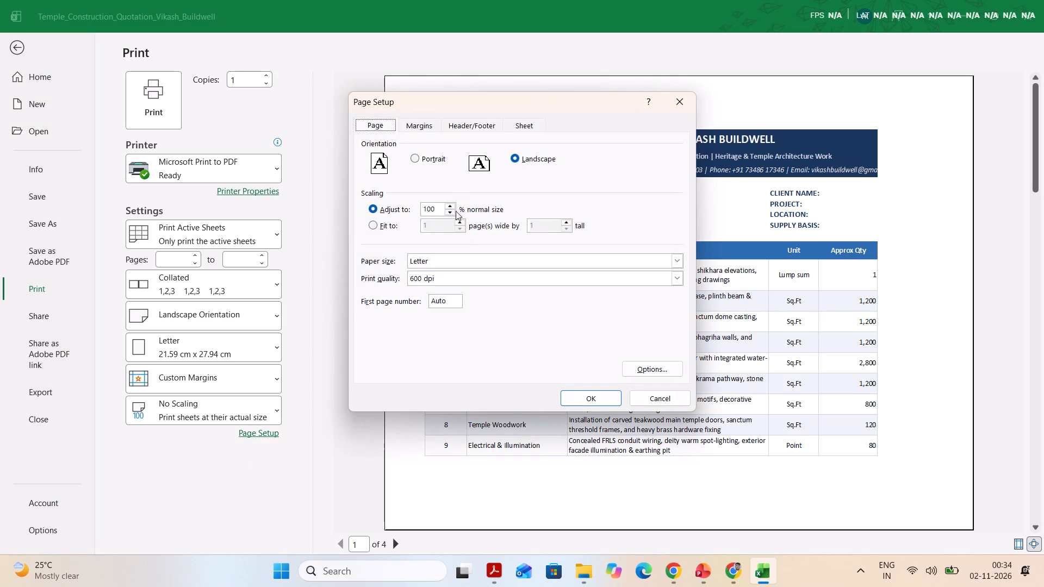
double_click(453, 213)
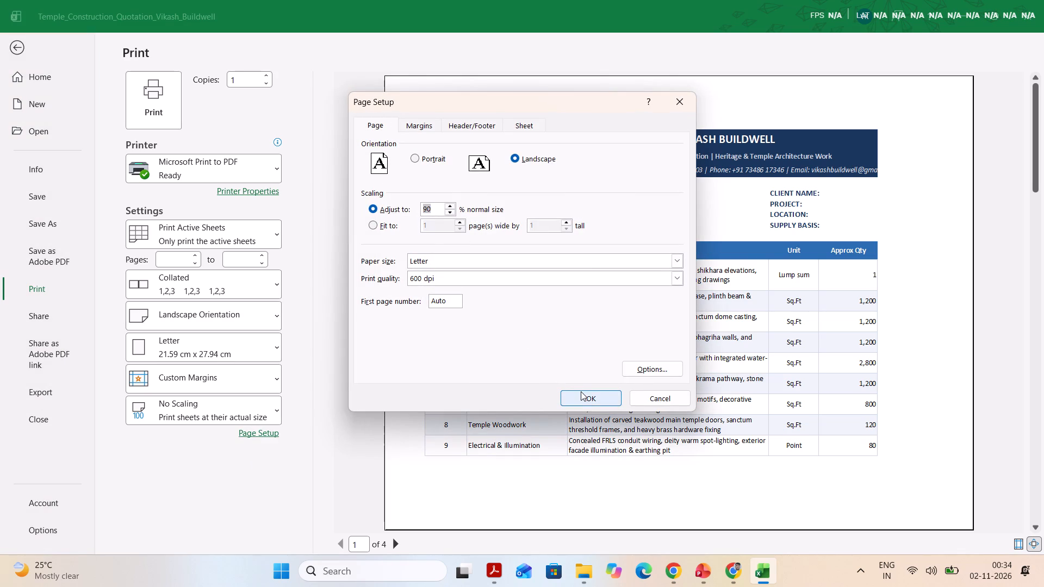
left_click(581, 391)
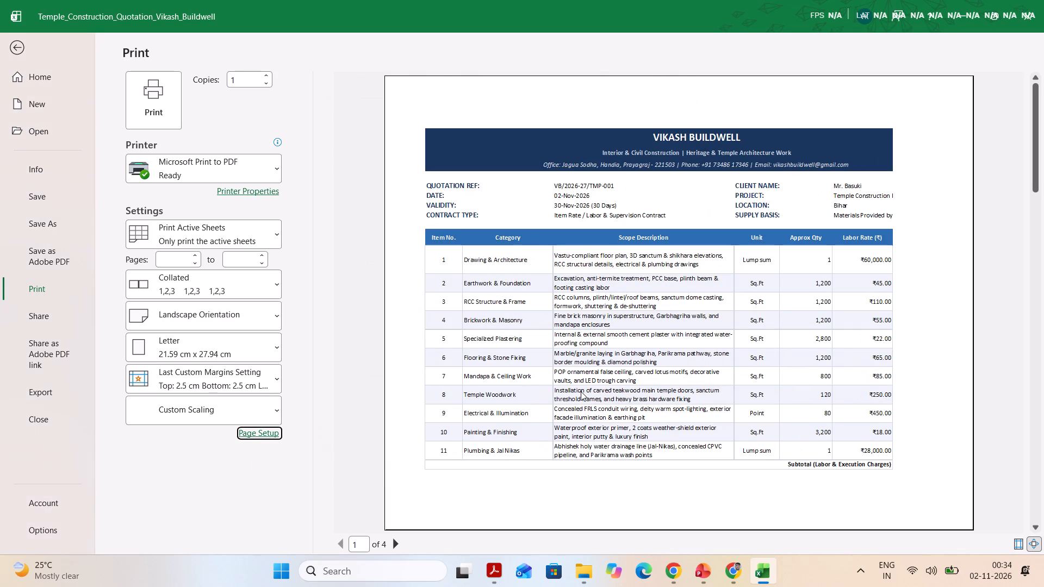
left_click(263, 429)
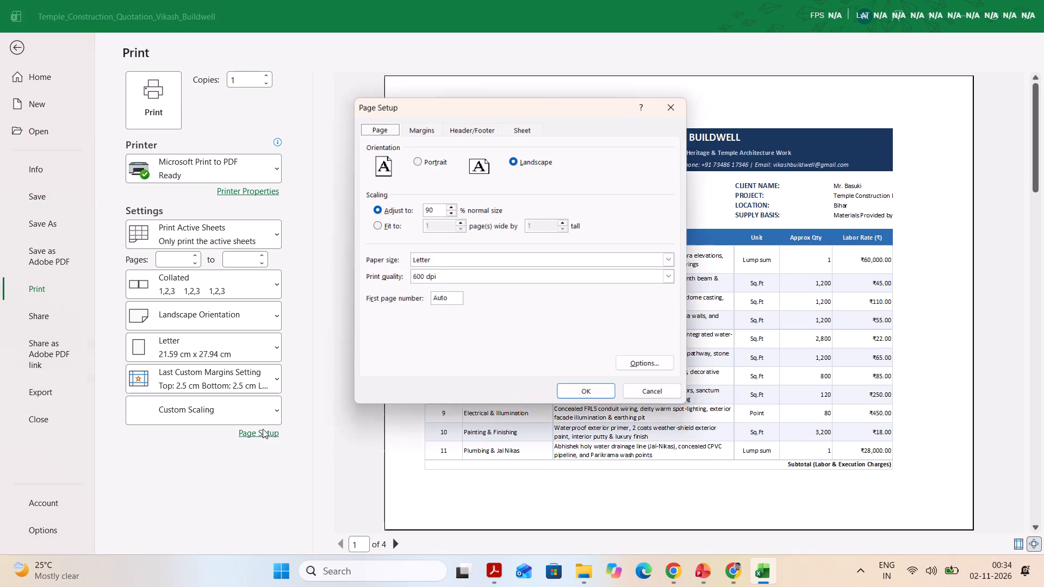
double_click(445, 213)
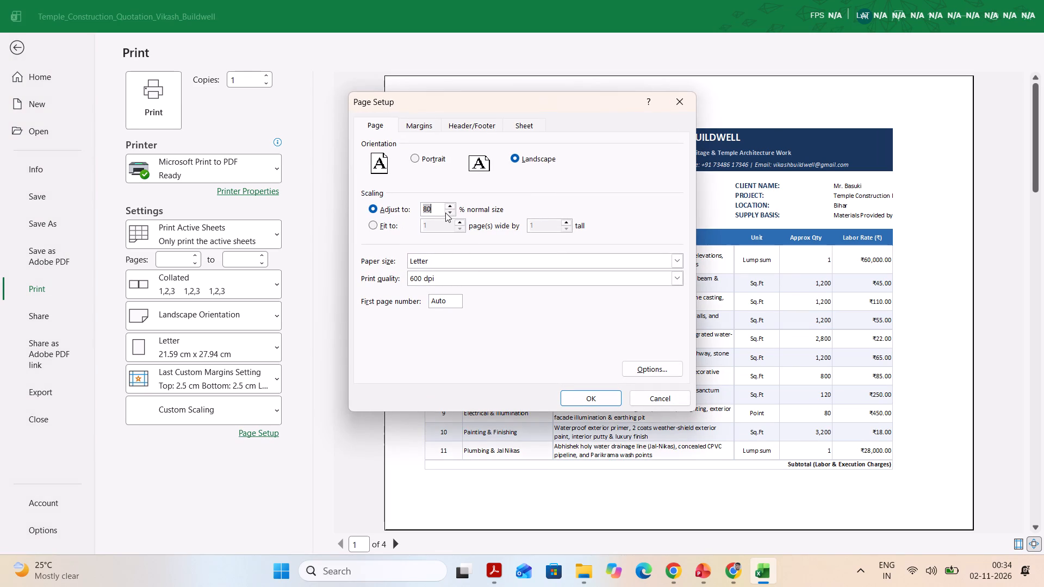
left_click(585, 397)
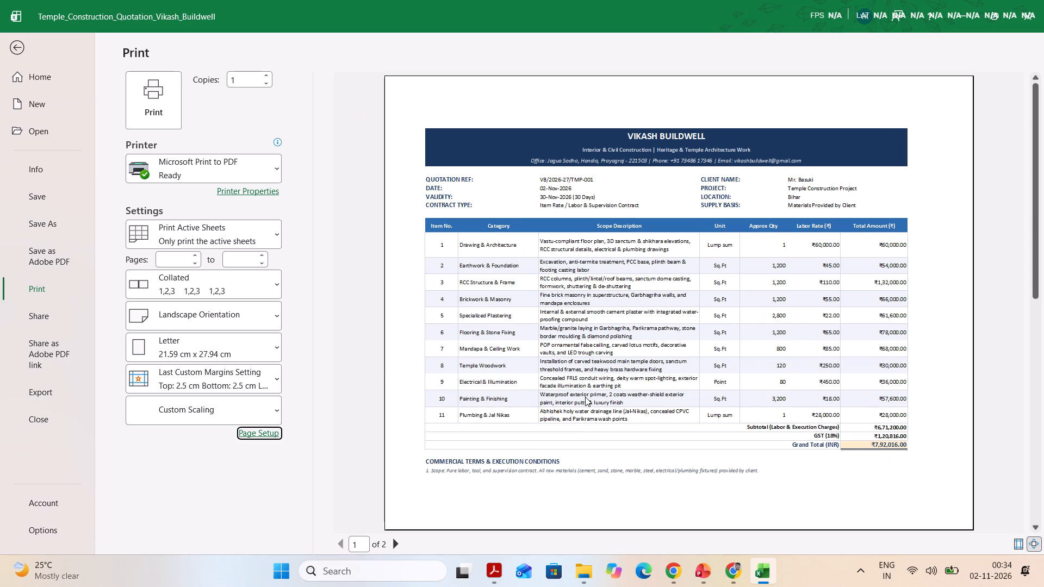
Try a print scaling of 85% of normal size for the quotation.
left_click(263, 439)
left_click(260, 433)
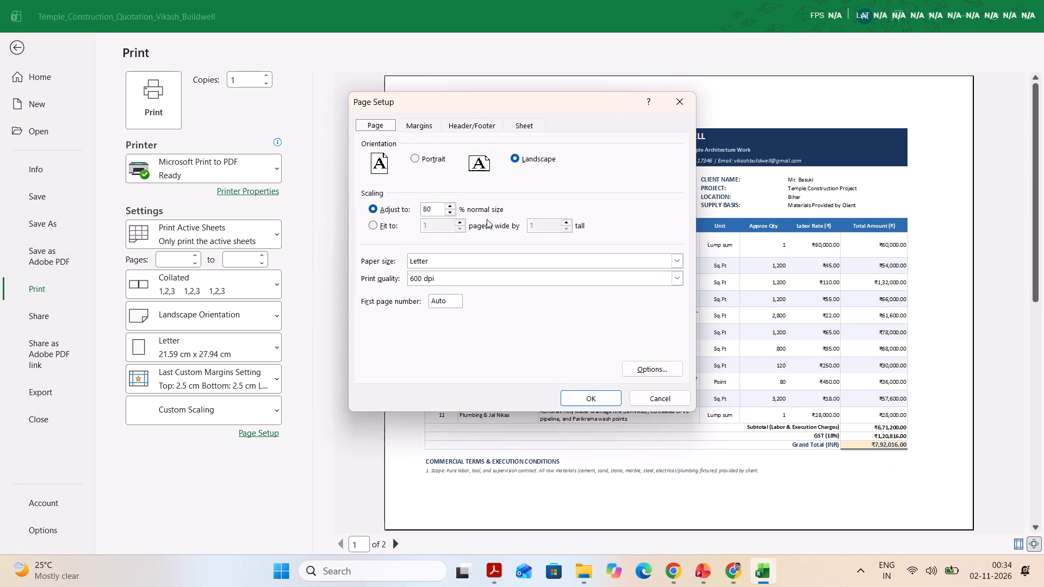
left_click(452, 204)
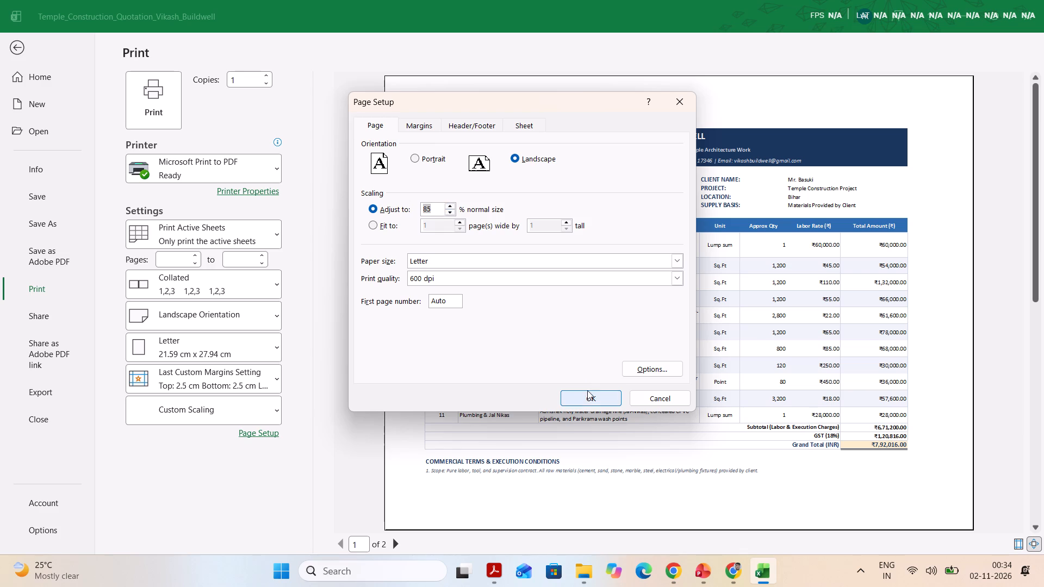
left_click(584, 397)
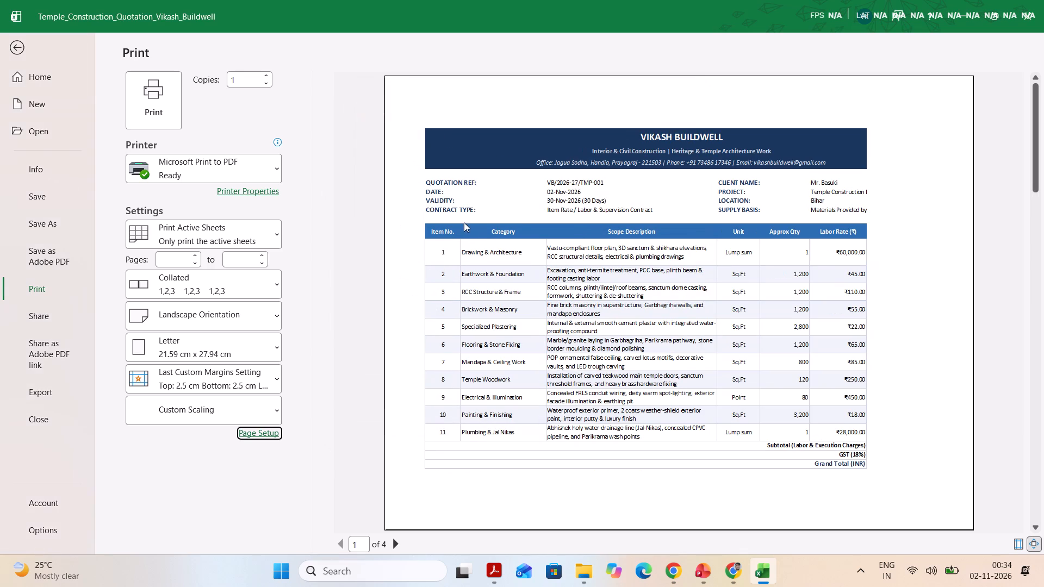
Set the quotation's print scaling to 82% of normal size.
left_click(251, 428)
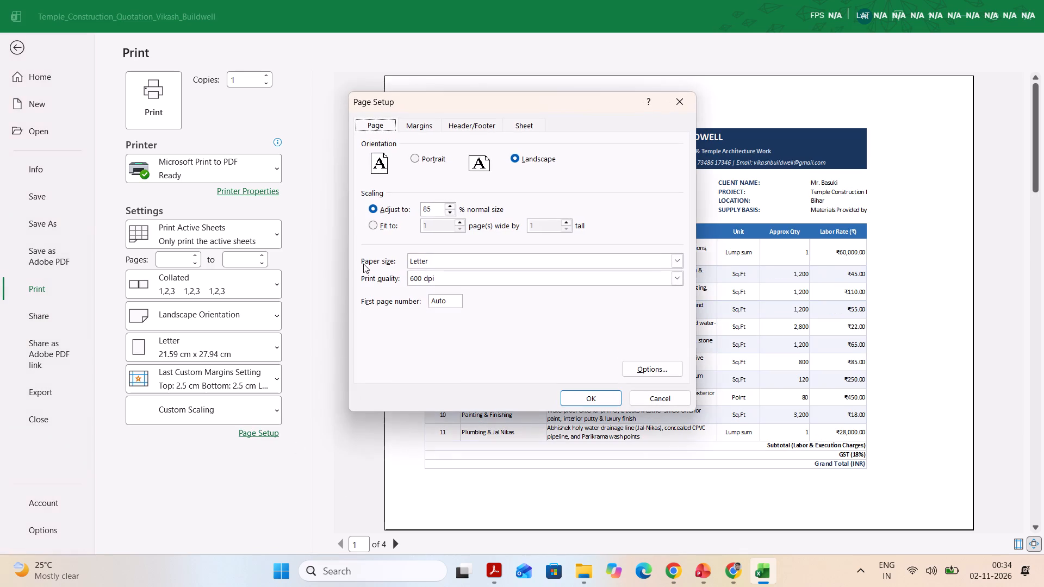
left_click(437, 208)
key("BackSpace")
key("2")
key("Return")
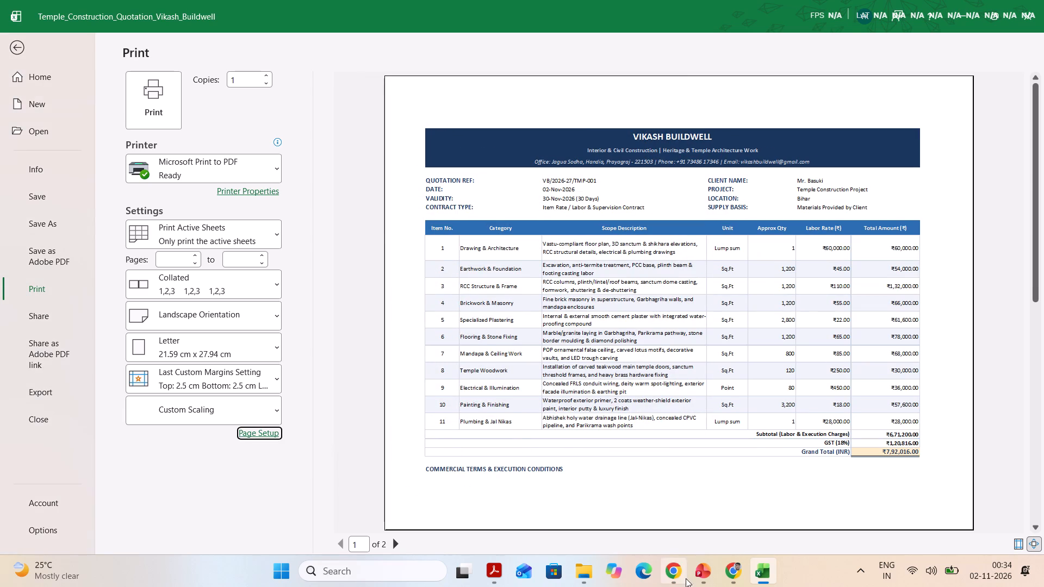
In the sheet's page break preview, move the horizontal page break to just above the Commercial Terms & Execution Conditions heading.
left_click(9, 46)
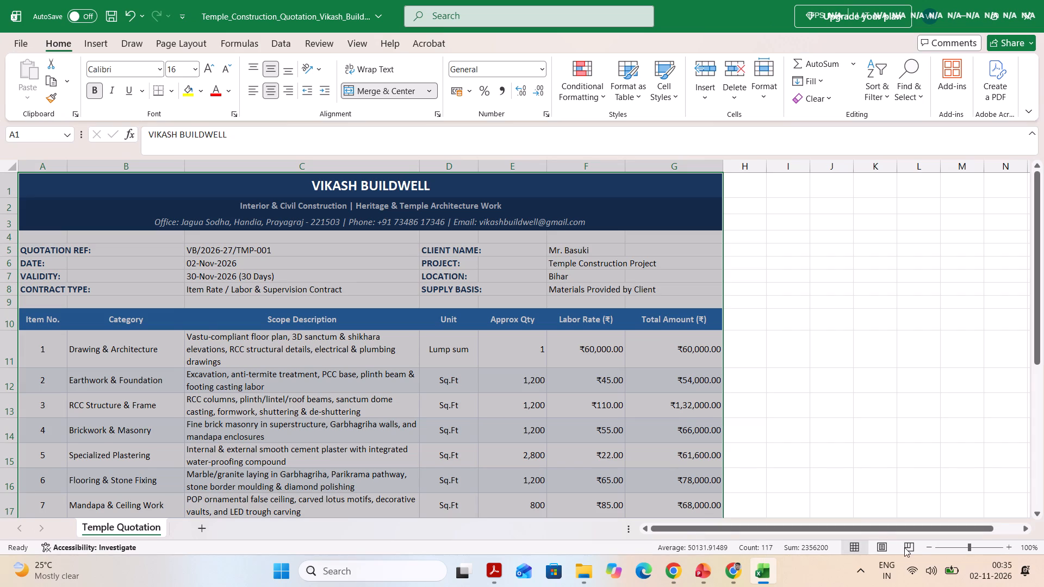
left_click(905, 547)
scroll(751, 415, "down", 1)
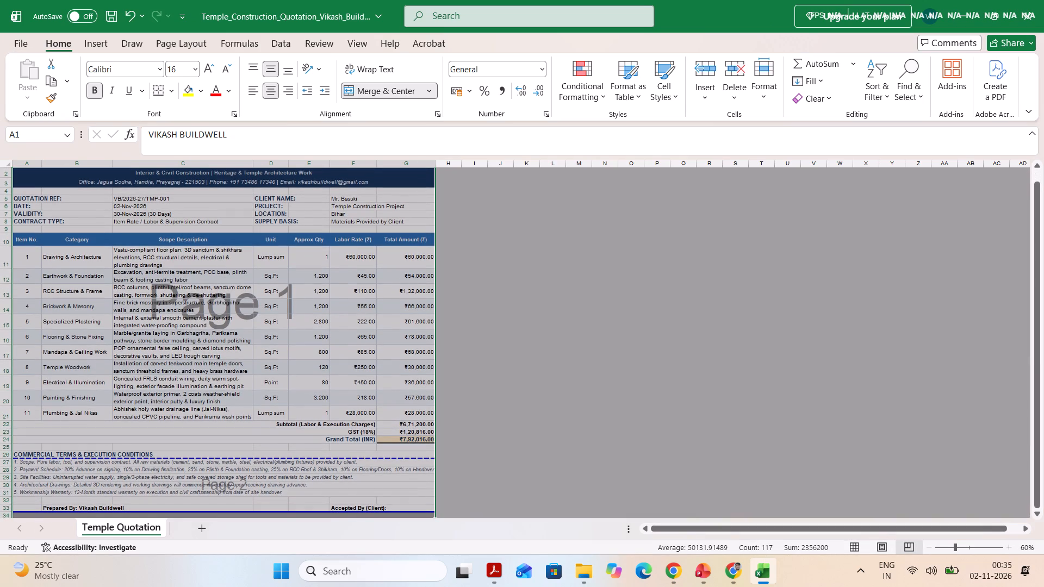
left_click(360, 458)
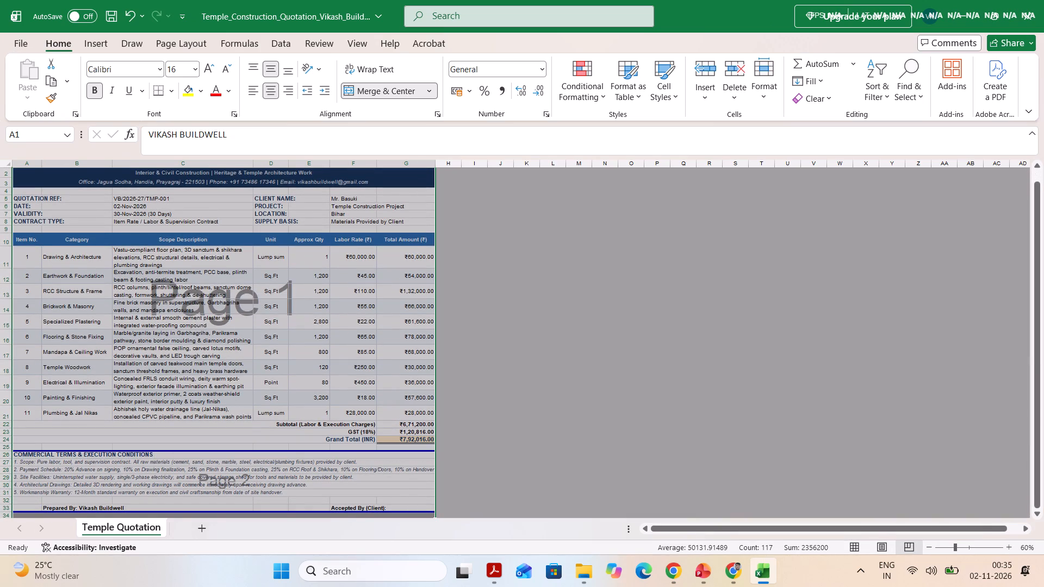
left_click(468, 454)
scroll(468, 454, "up", 1)
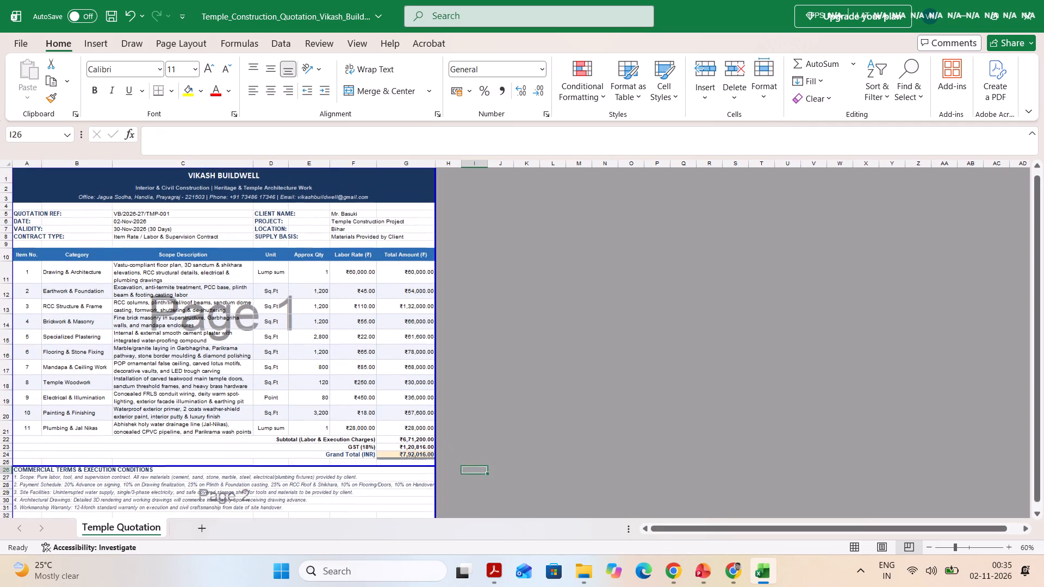
left_click(346, 453)
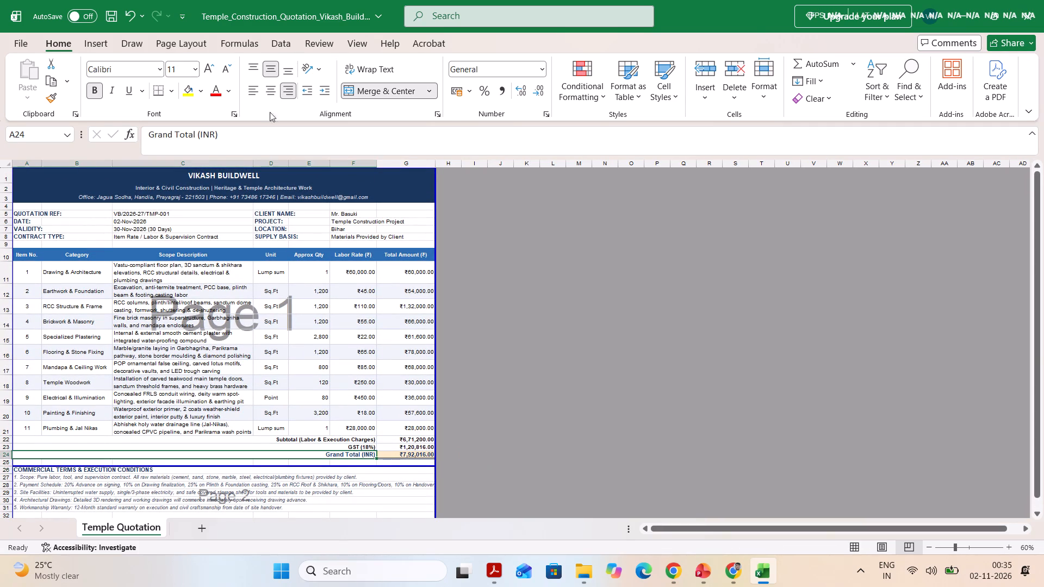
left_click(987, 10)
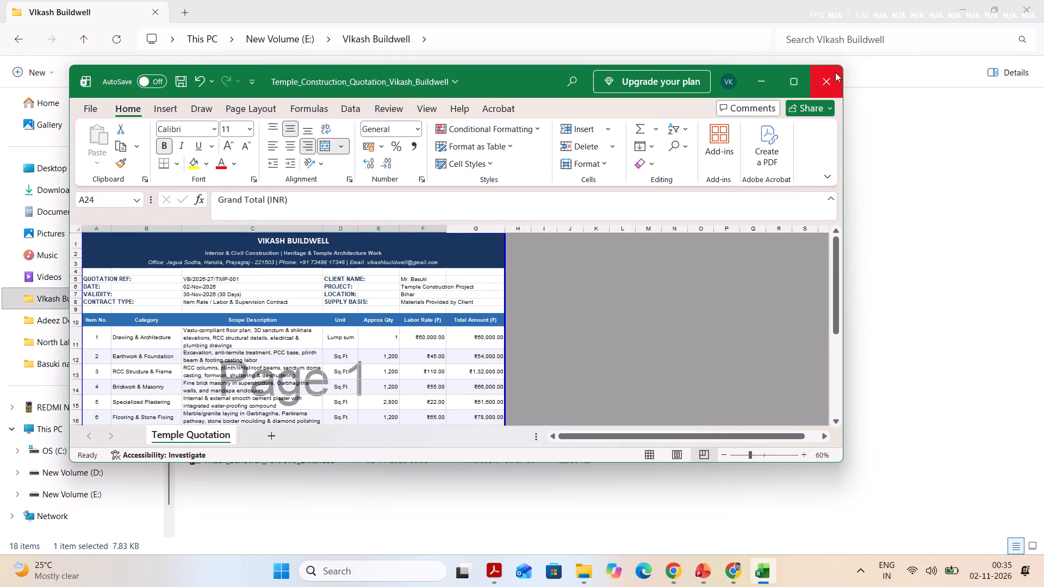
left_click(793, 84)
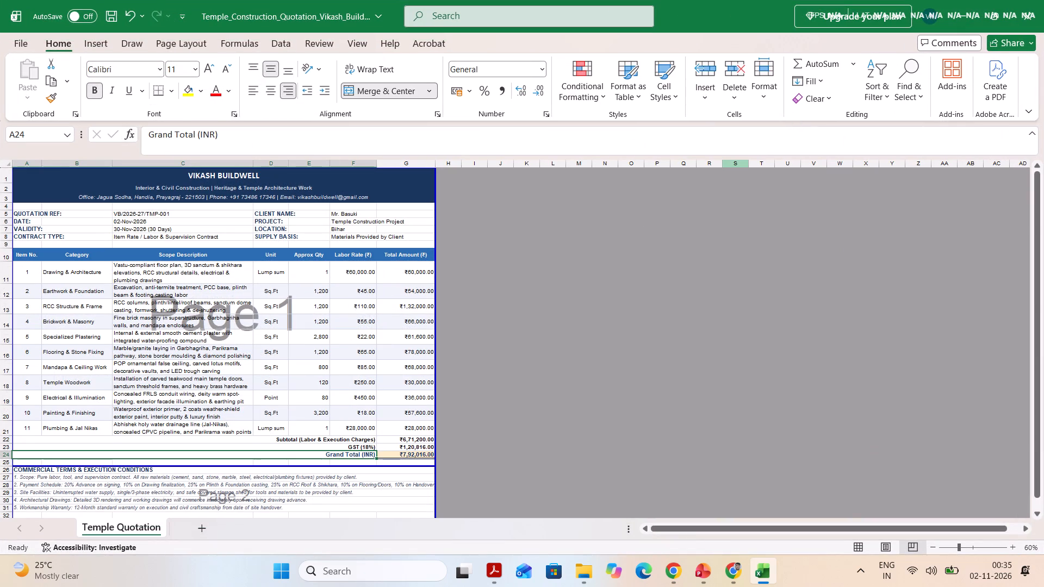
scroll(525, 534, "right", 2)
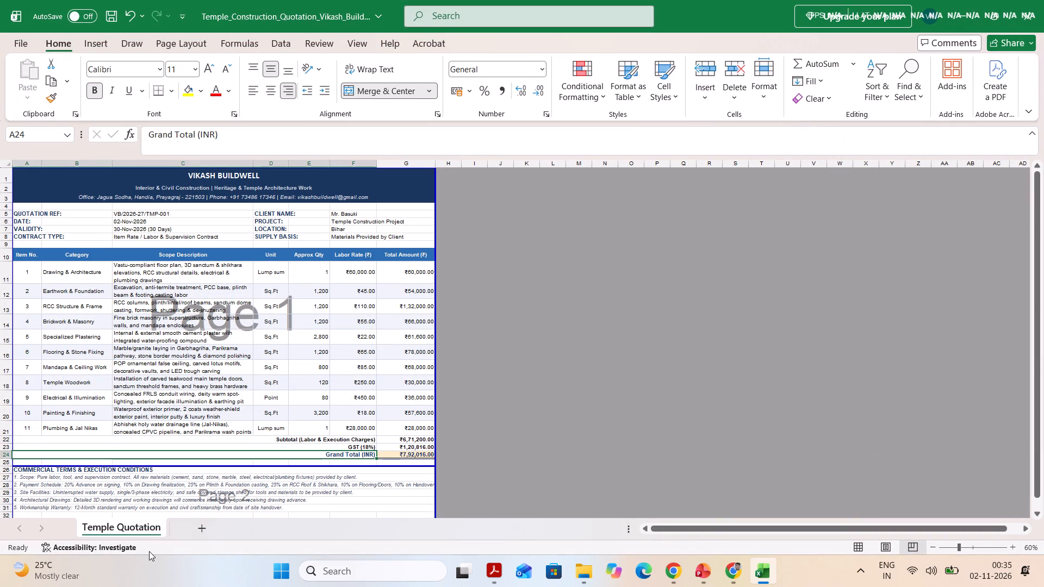
Return the worksheet to normal view and select the Earthwork & Foundation quantity in E12.
left_click(856, 544)
scroll(565, 380, "up", 2)
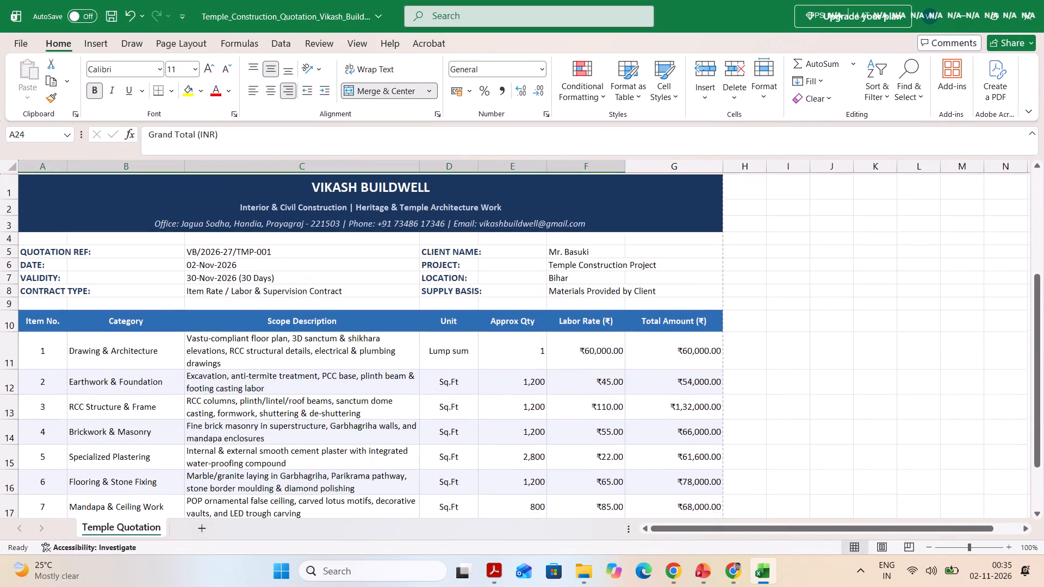
left_click(509, 381)
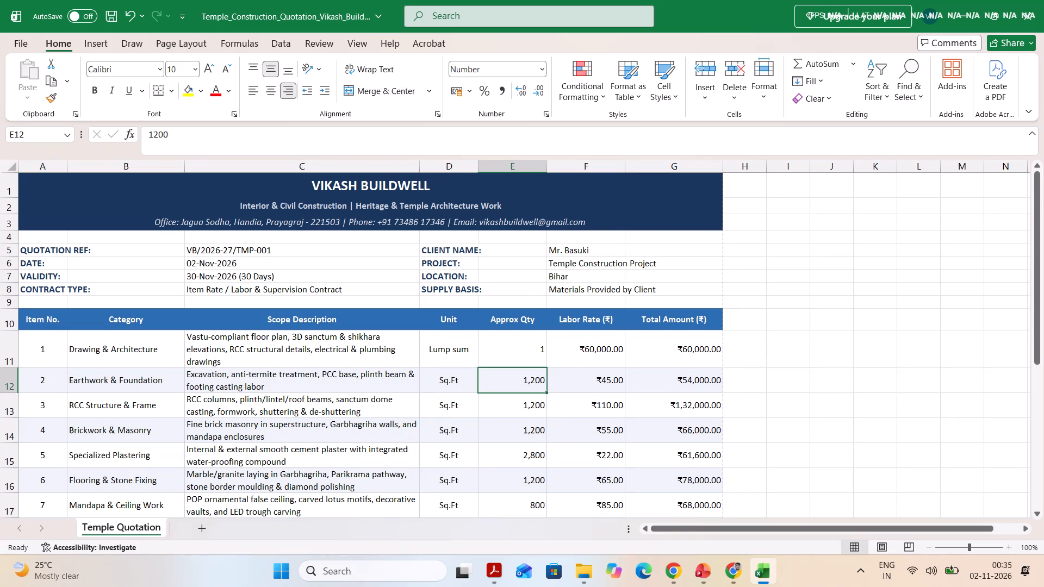
scroll(509, 381, "down", 1)
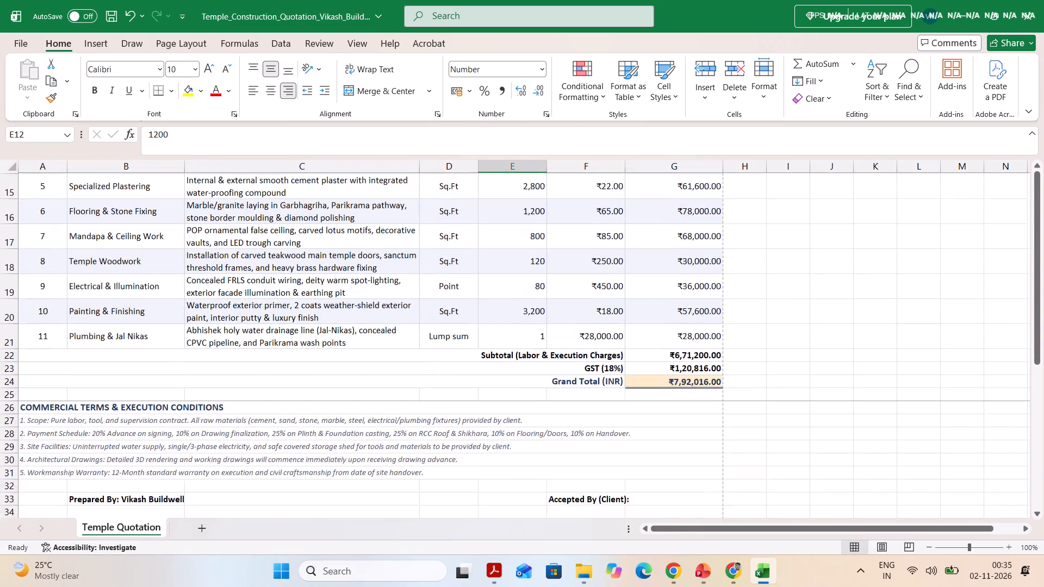
scroll(509, 381, "up", 1)
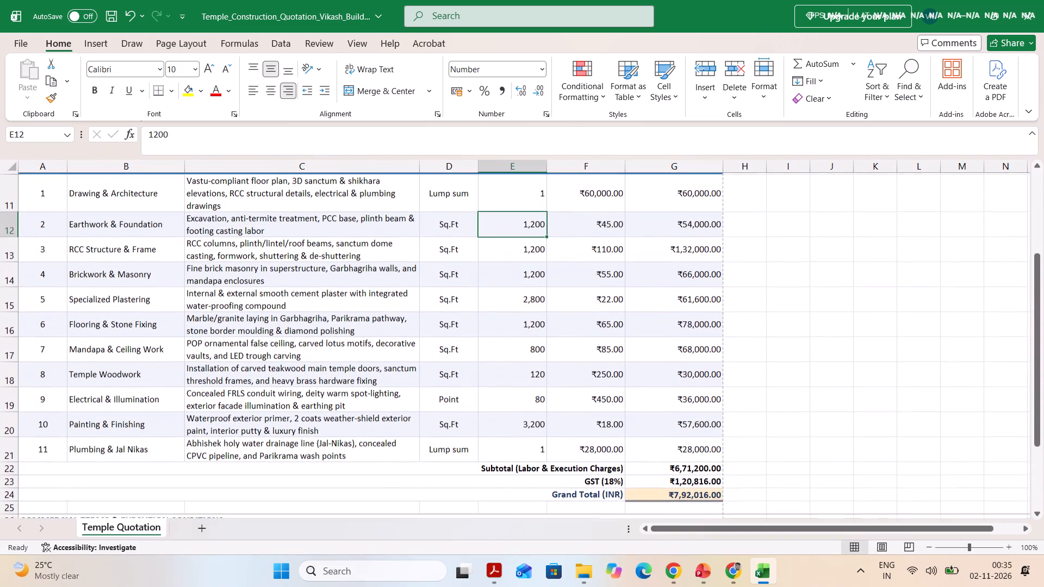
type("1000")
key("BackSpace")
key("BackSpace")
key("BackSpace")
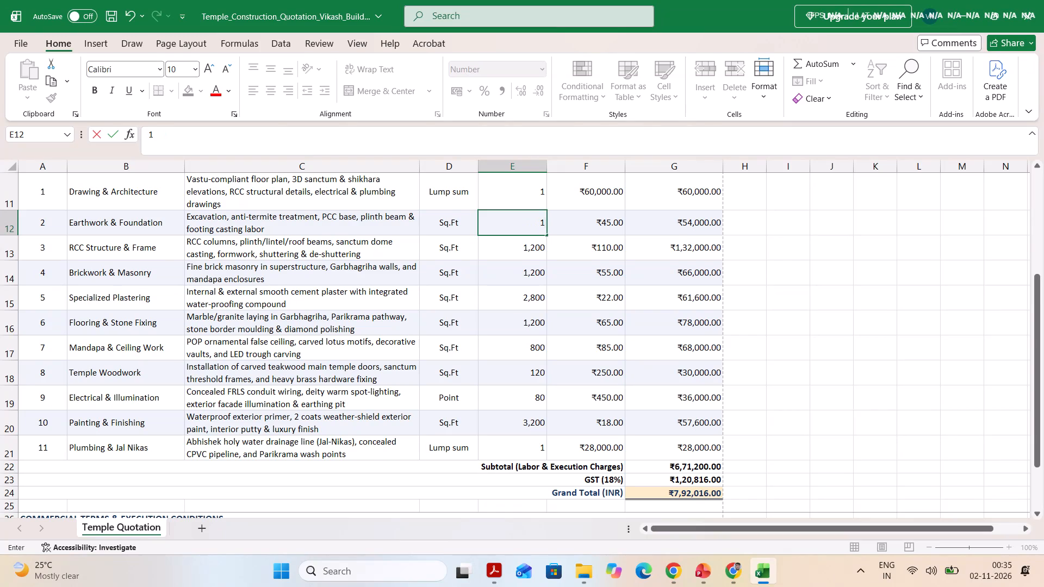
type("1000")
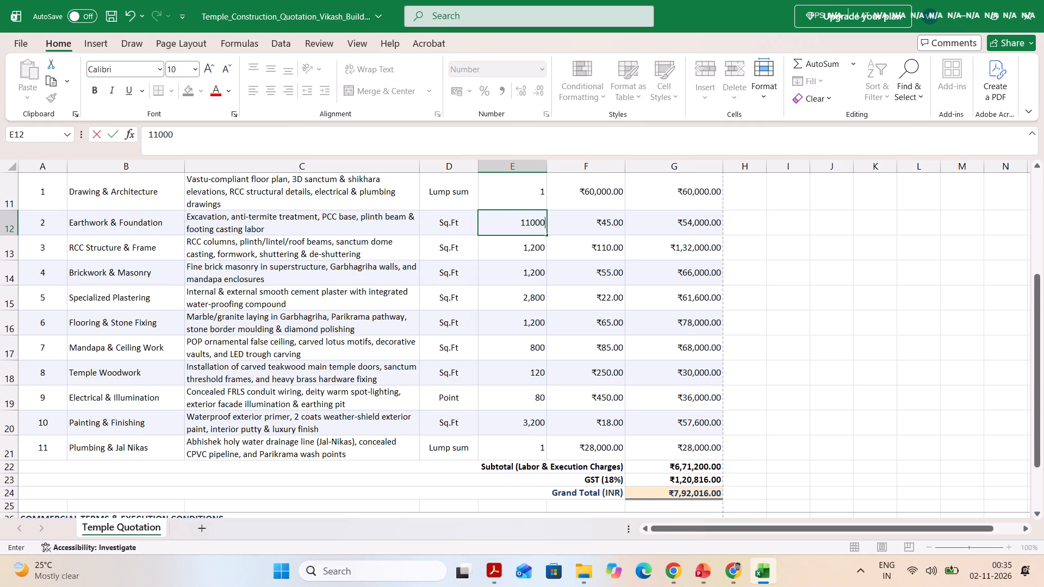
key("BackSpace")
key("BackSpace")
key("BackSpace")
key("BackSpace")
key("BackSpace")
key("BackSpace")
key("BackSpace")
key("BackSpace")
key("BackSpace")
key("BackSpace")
Set the approximate quantity to 1 for items 2 to 10, Earthwork & Foundation through Painting & Finishing, in E12 to E20.
key("1")
key("Return")
key("1")
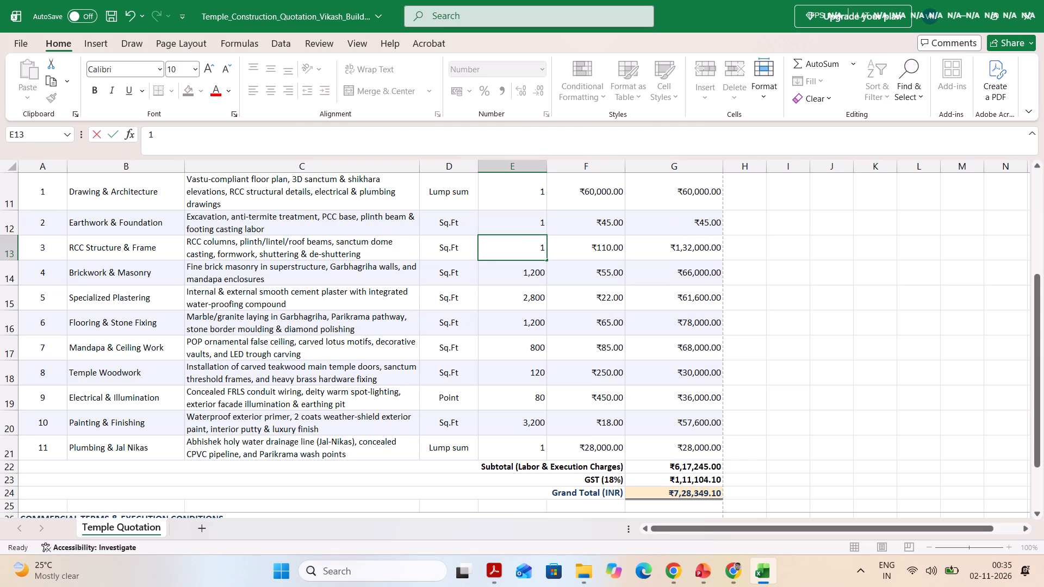
key("Return")
key("1")
key("Return")
key("1")
key("Return")
key("1")
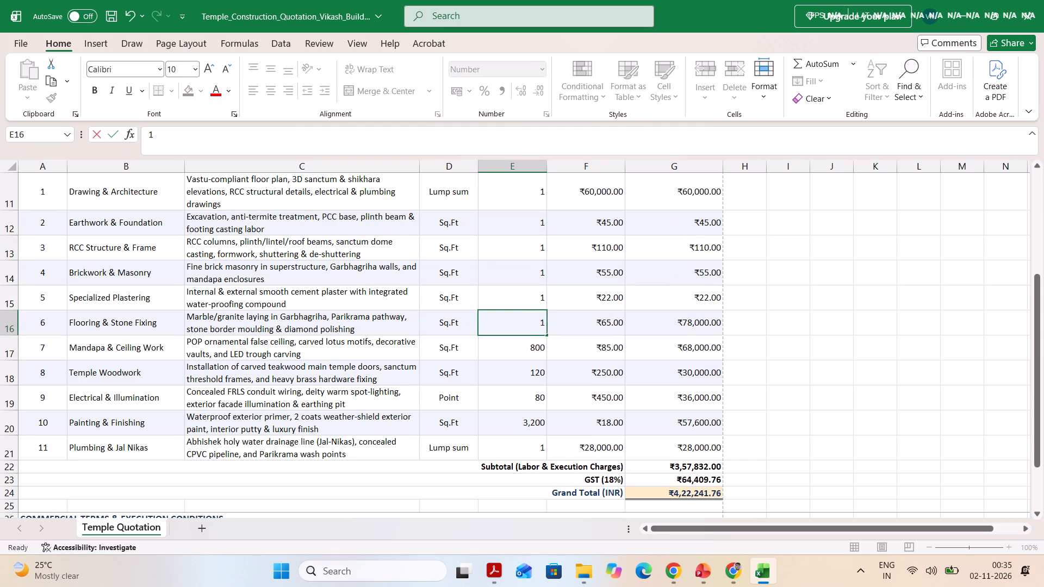
key("Return")
key("1")
key("Return")
key("1")
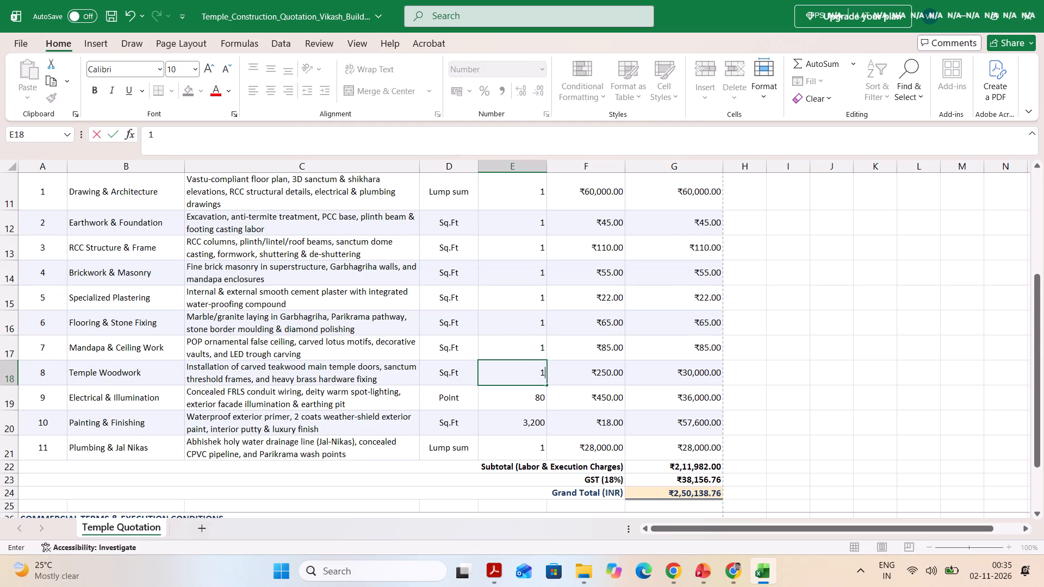
key("Return")
key("1")
key("Return")
key("1")
key("Return")
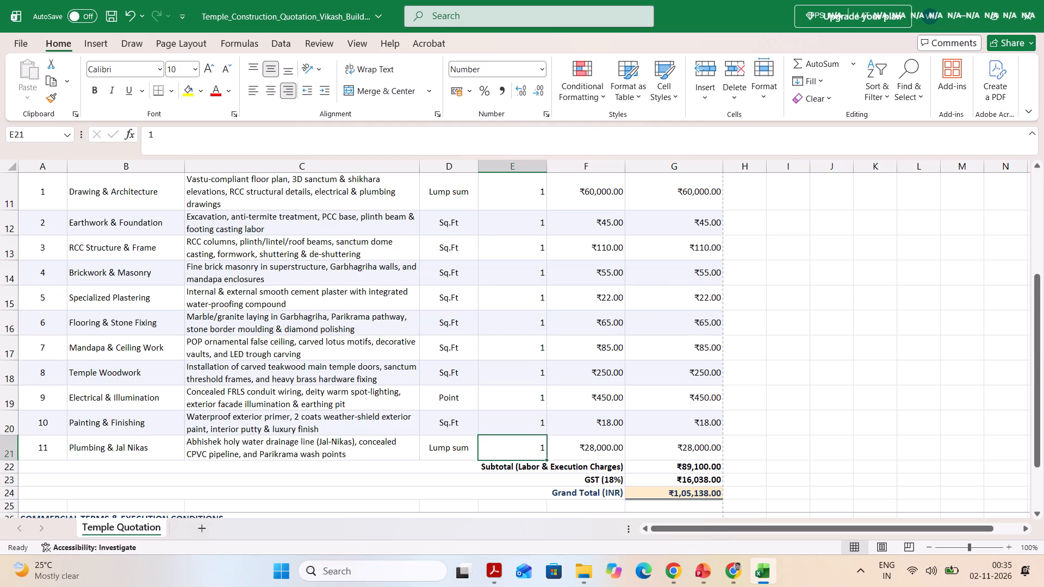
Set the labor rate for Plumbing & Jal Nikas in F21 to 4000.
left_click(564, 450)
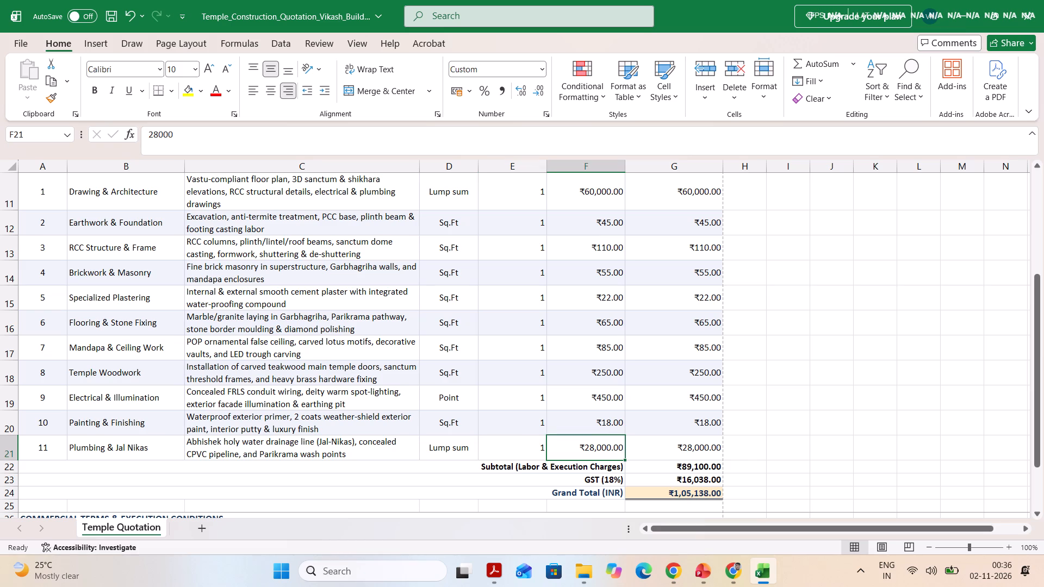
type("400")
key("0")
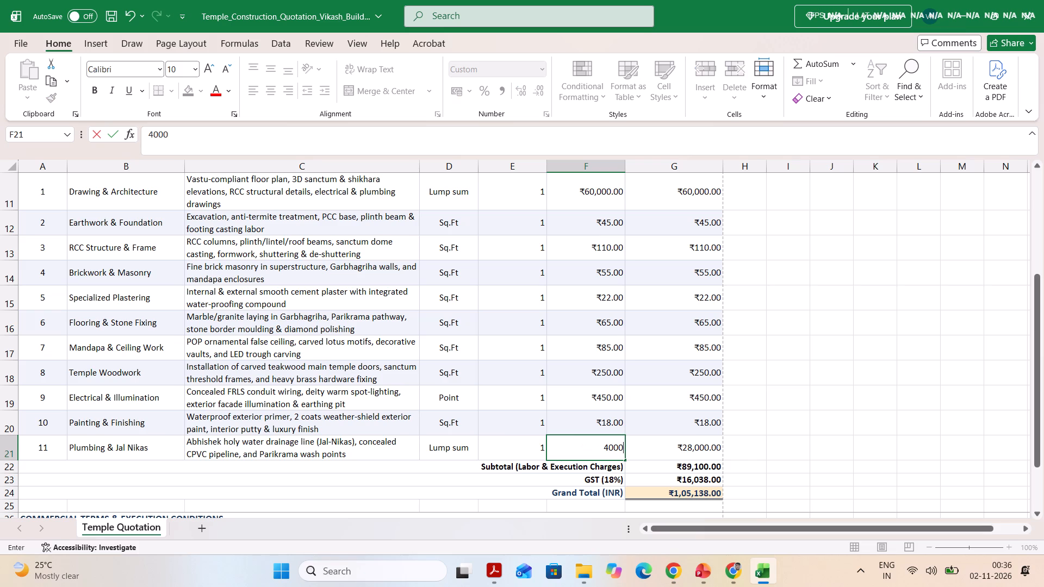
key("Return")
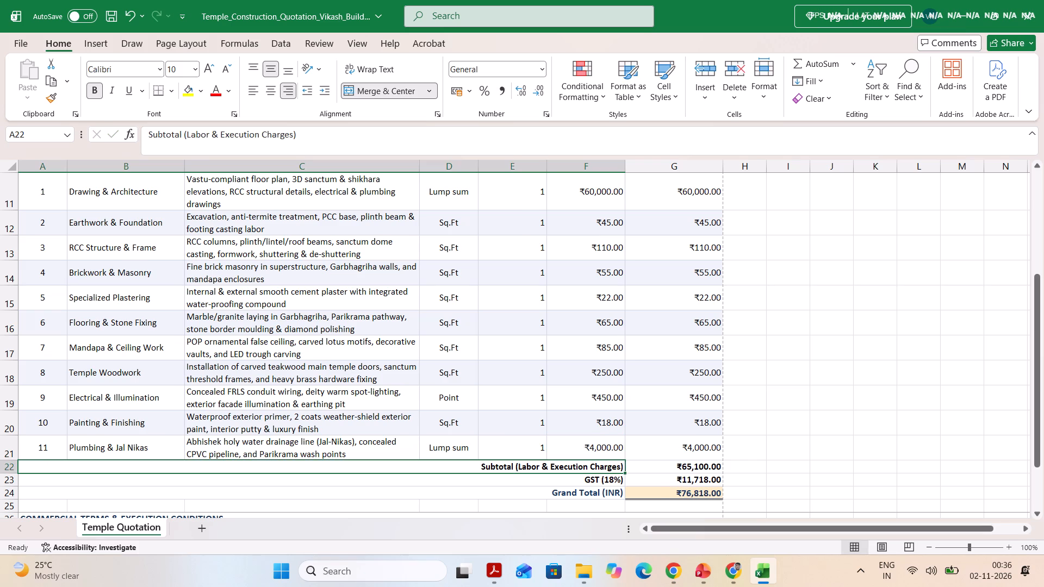
Set the labor rate for Plumbing & Jal Nikas in F21 to 5000.
left_click(596, 448)
type("5000")
key("Return")
Review the temple quotation's items, quantities, labor rates, totals, commercial terms and signature lines.
scroll(408, 475, "up", 1)
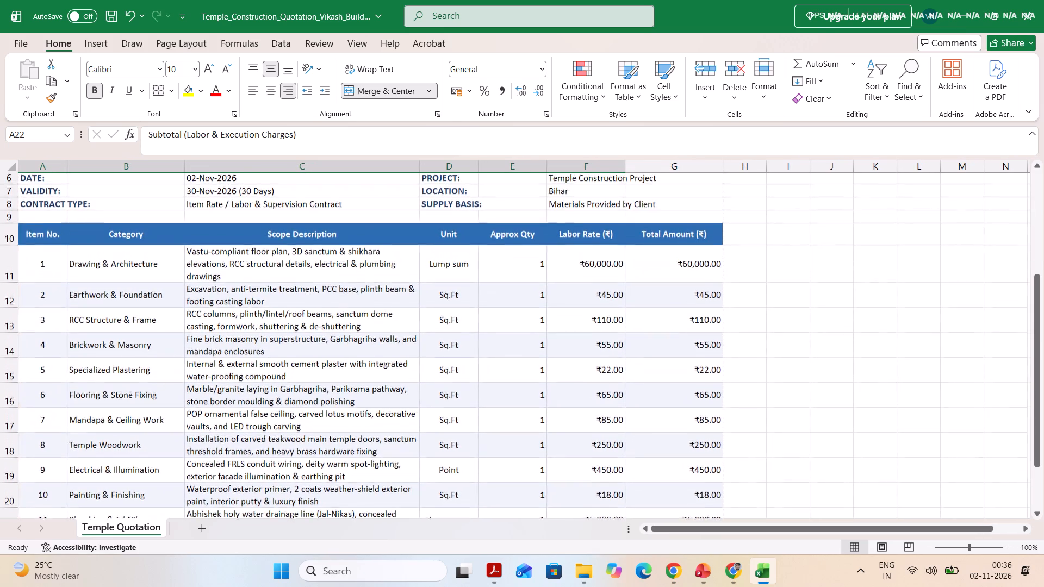
scroll(408, 475, "down", 1)
scroll(408, 475, "up", 1)
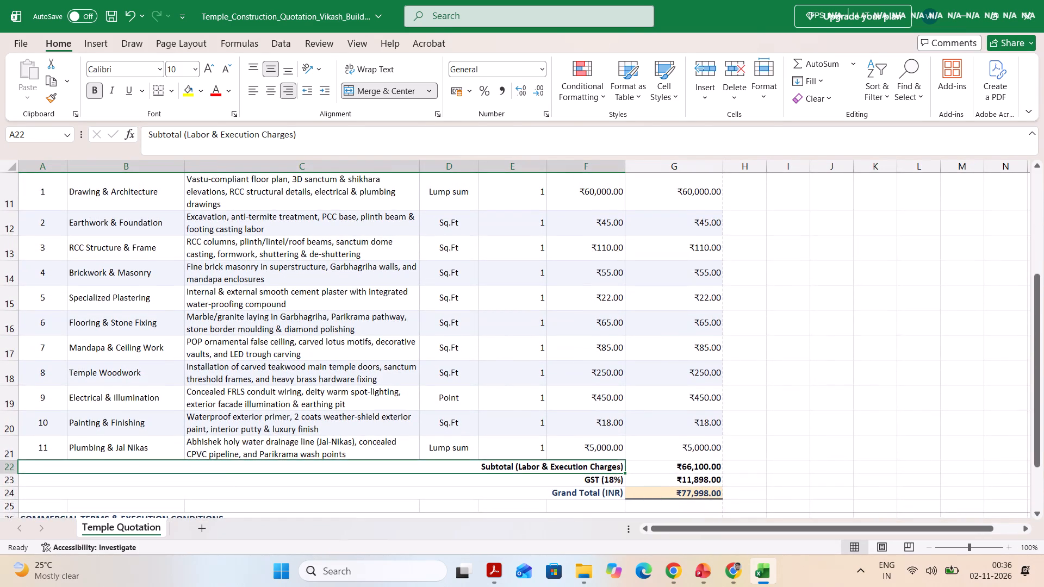
scroll(408, 475, "right", 1)
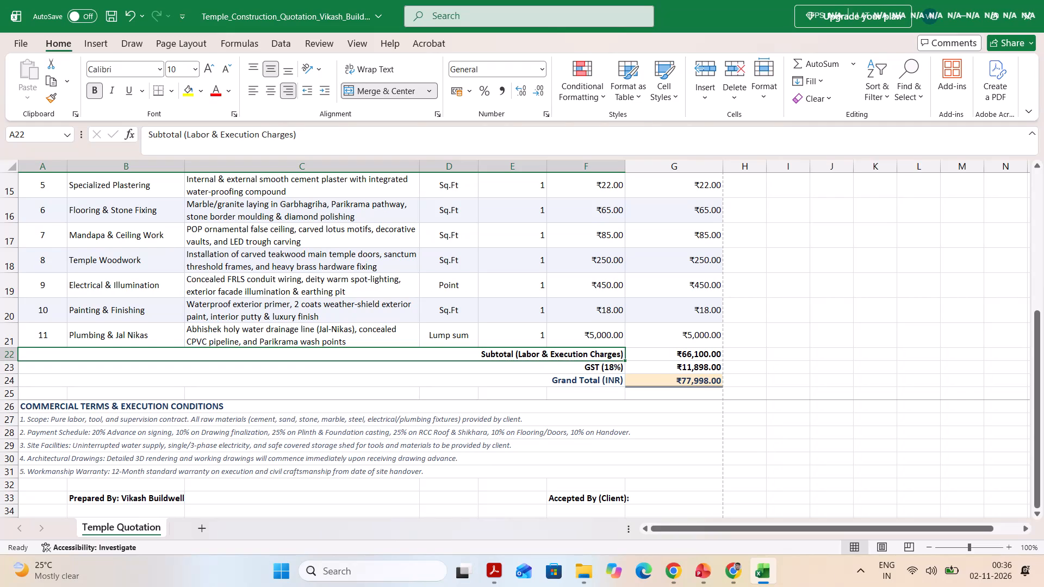
scroll(218, 441, "down", 1)
scroll(218, 441, "up", 1)
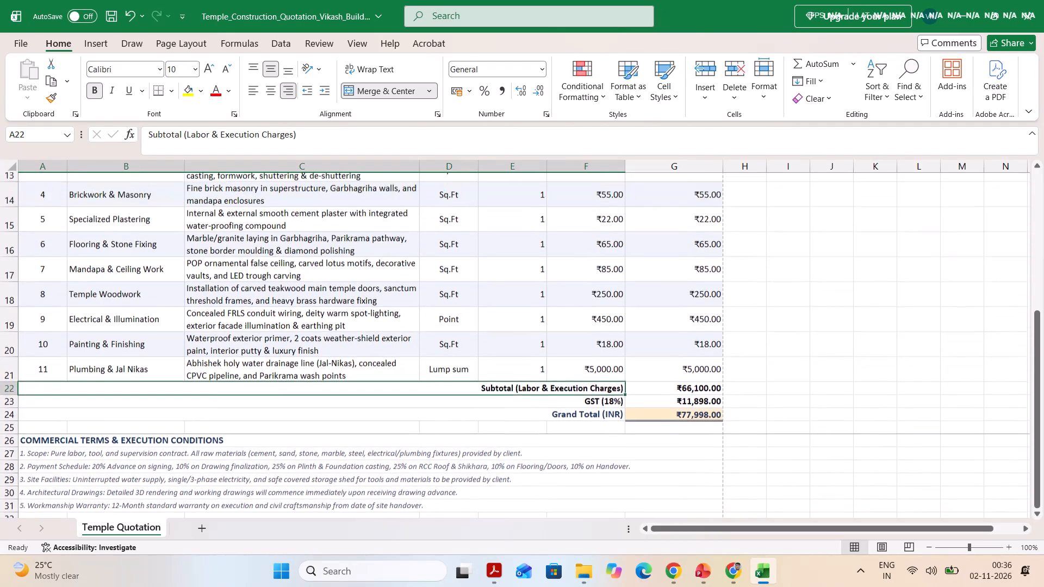
scroll(218, 441, "up", 1)
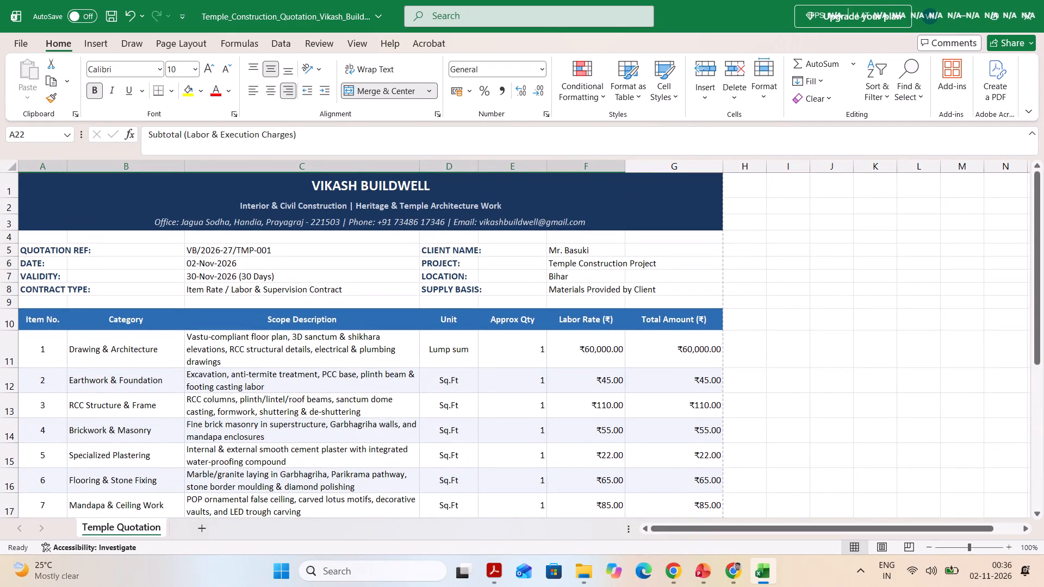
scroll(201, 399, "down", 1)
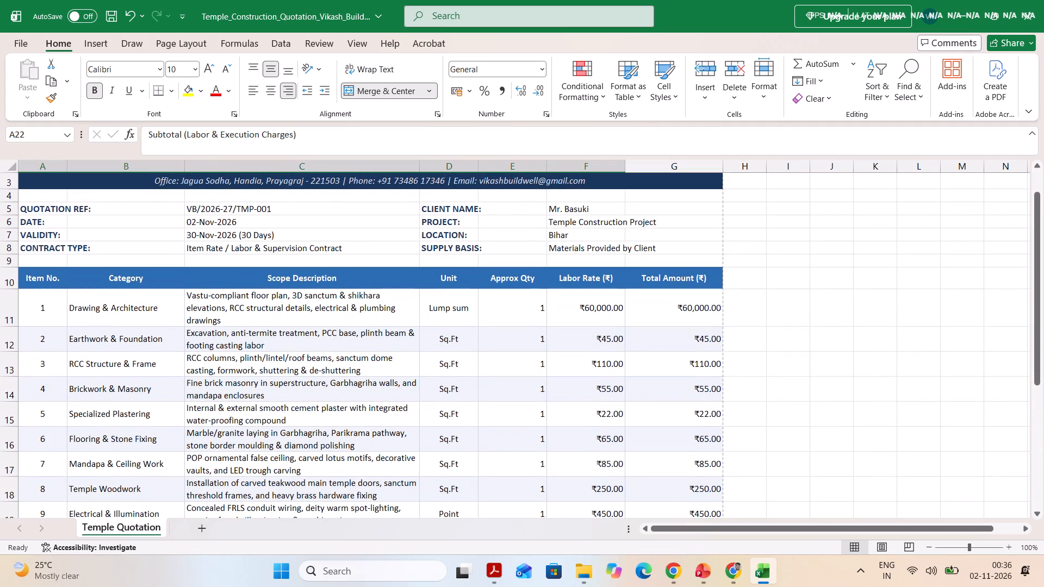
left_click(229, 364)
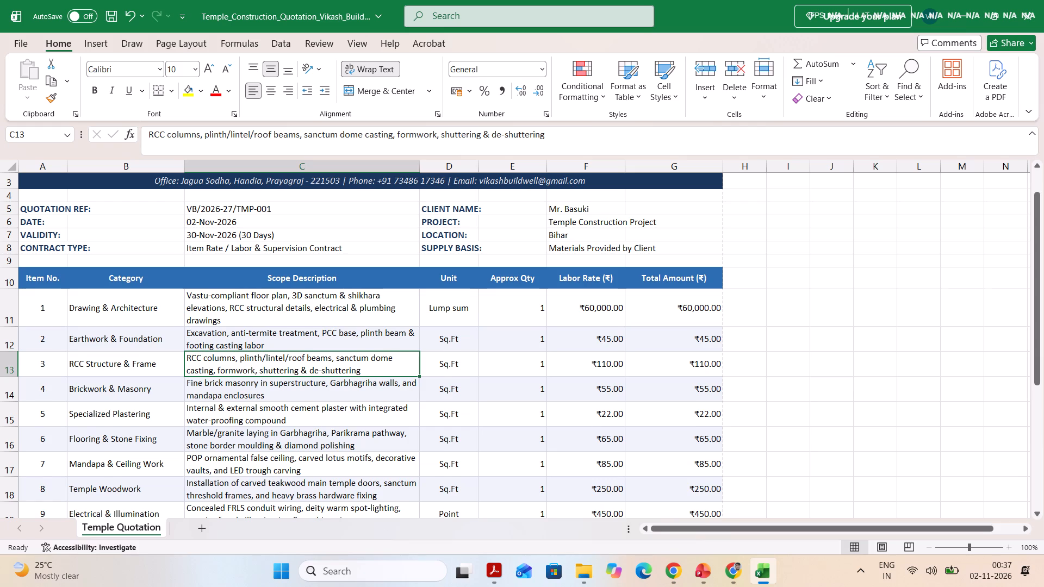
scroll(277, 490, "down", 2)
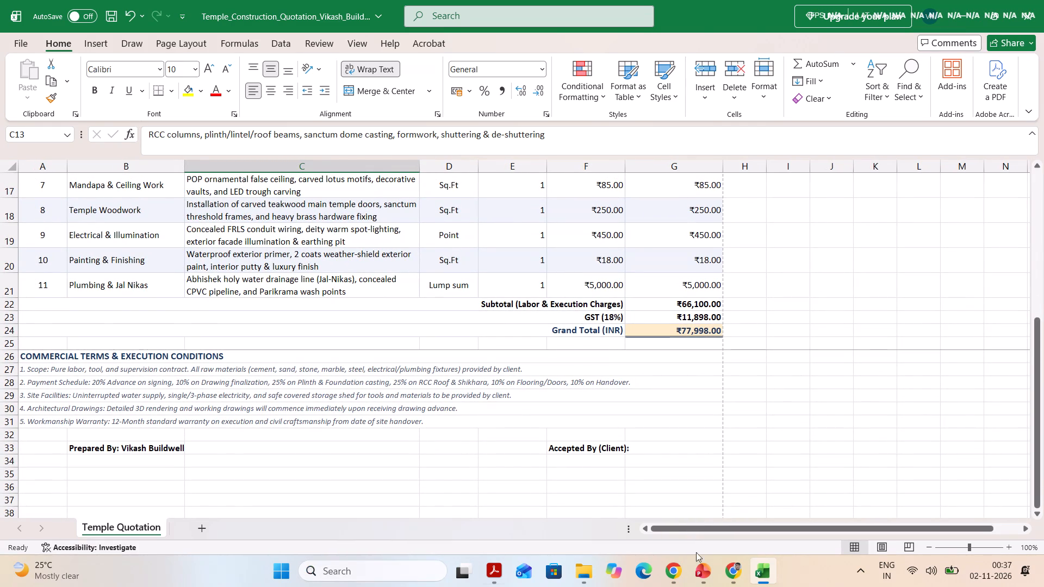
Switch to Google Chrome, look over the Vikash Buildwell quotation template's totals and commercial terms, and close the browser window.
left_click(679, 576)
scroll(535, 480, "down", 2)
scroll(535, 480, "up", 1)
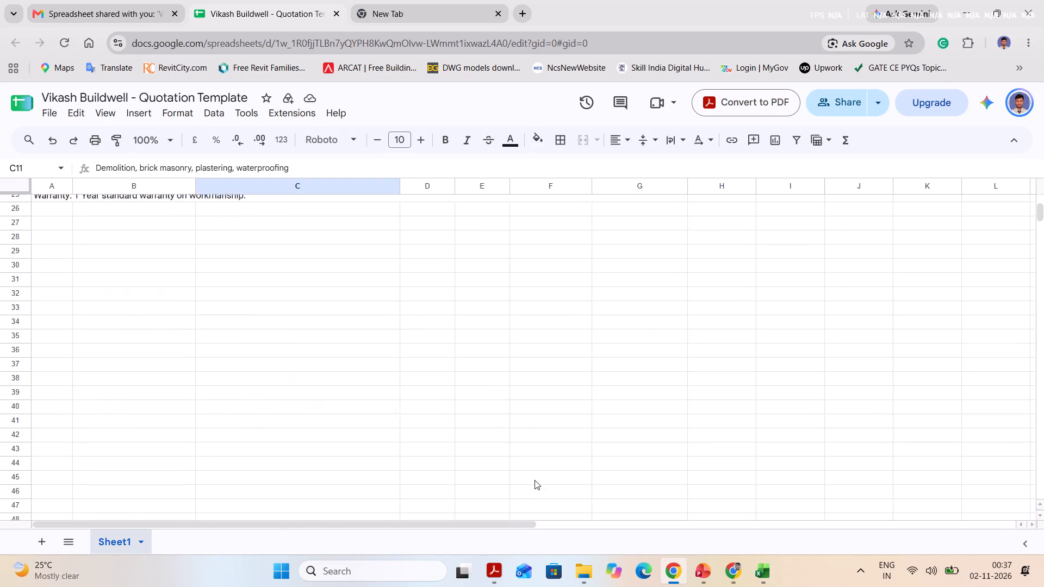
scroll(535, 480, "up", 2)
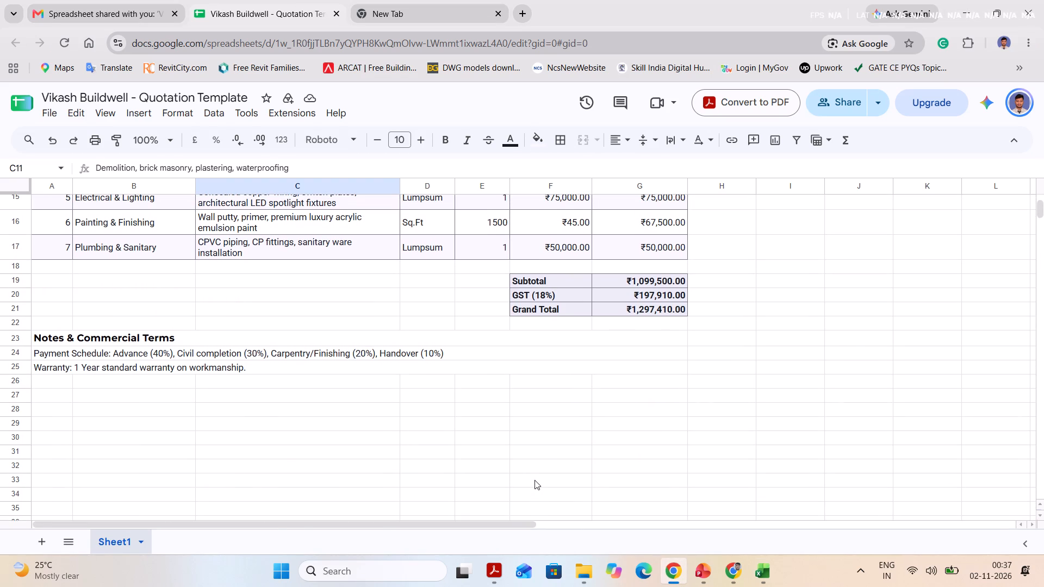
left_click(1043, 13)
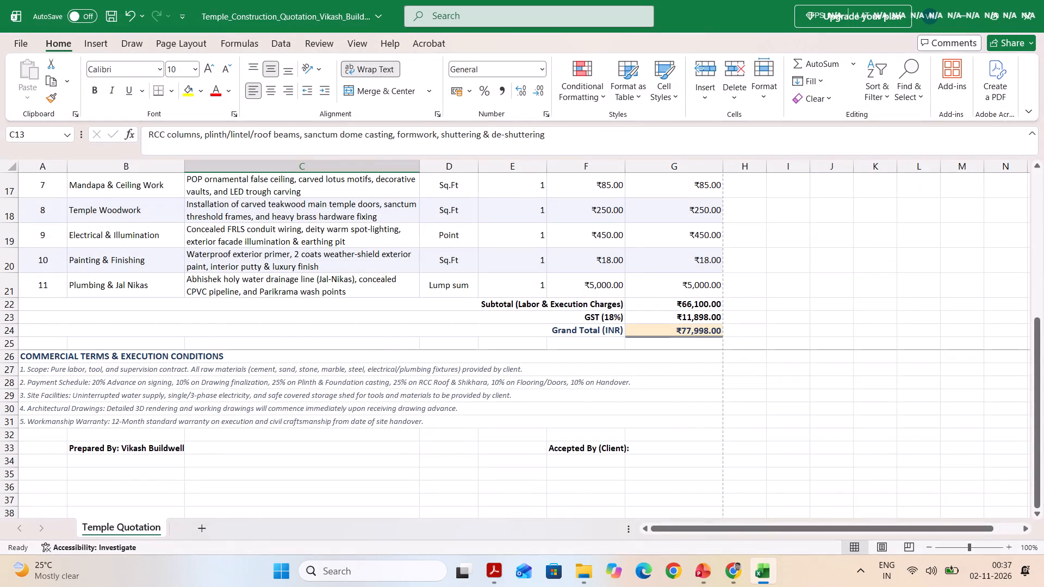
Close the temple construction quotation workbook, saving its changes in the Vikash Buildwell folder on E:.
left_click(1043, 0)
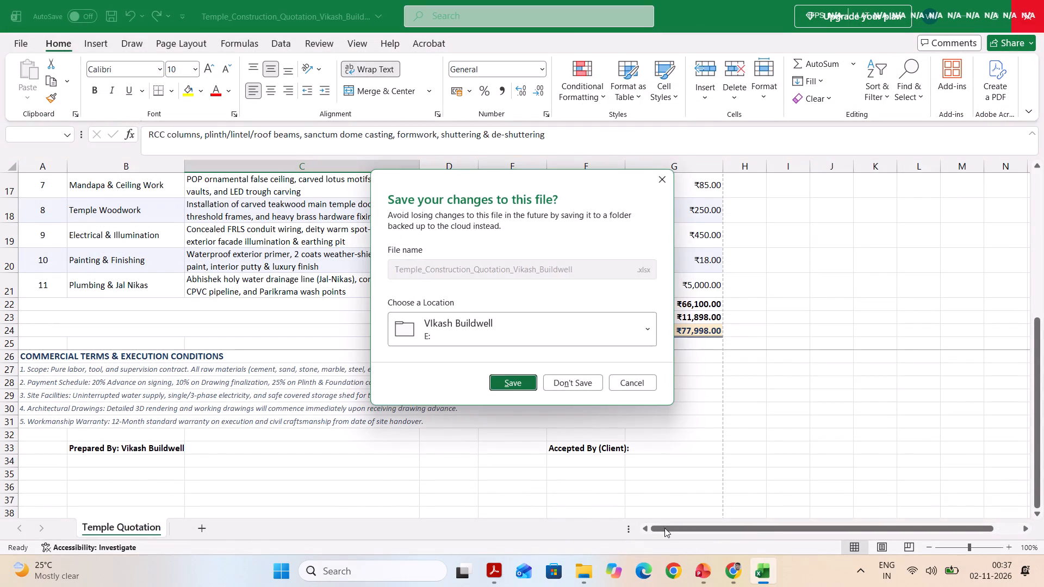
left_click(503, 381)
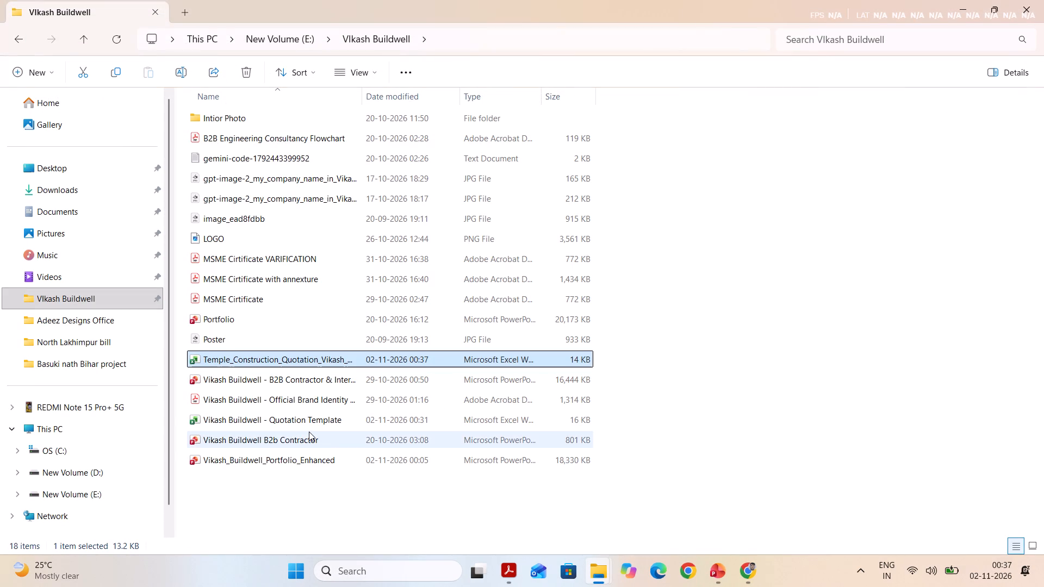
Open the Excel workbook "Vikash Buildwell - Quotation Template" from the Vikash Buildwell folder.
double_click(269, 413)
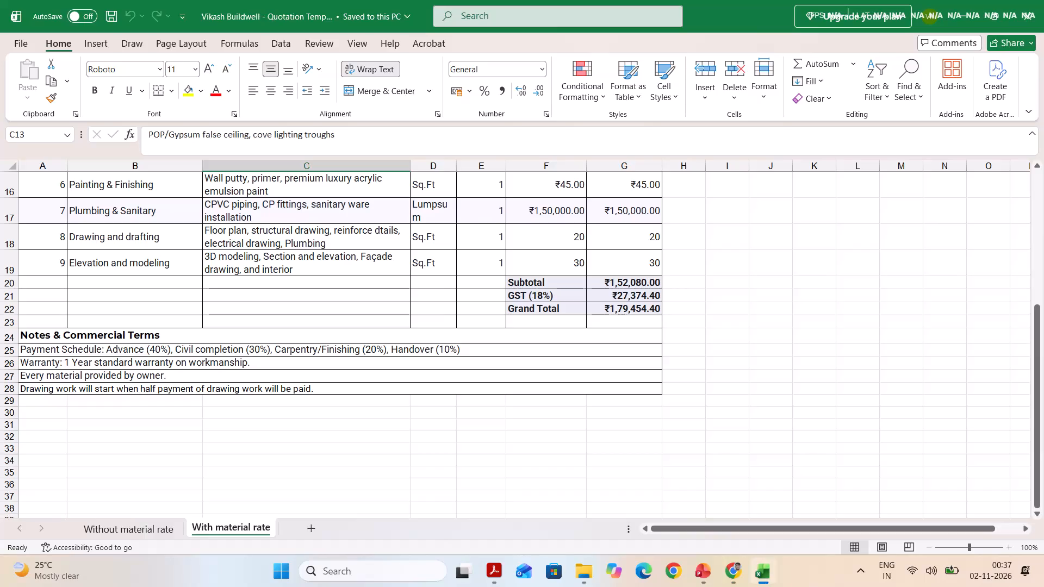
Apply Outside Borders to the empty row A29:G29 below the commercial terms on the With material rate sheet.
left_click(41, 402)
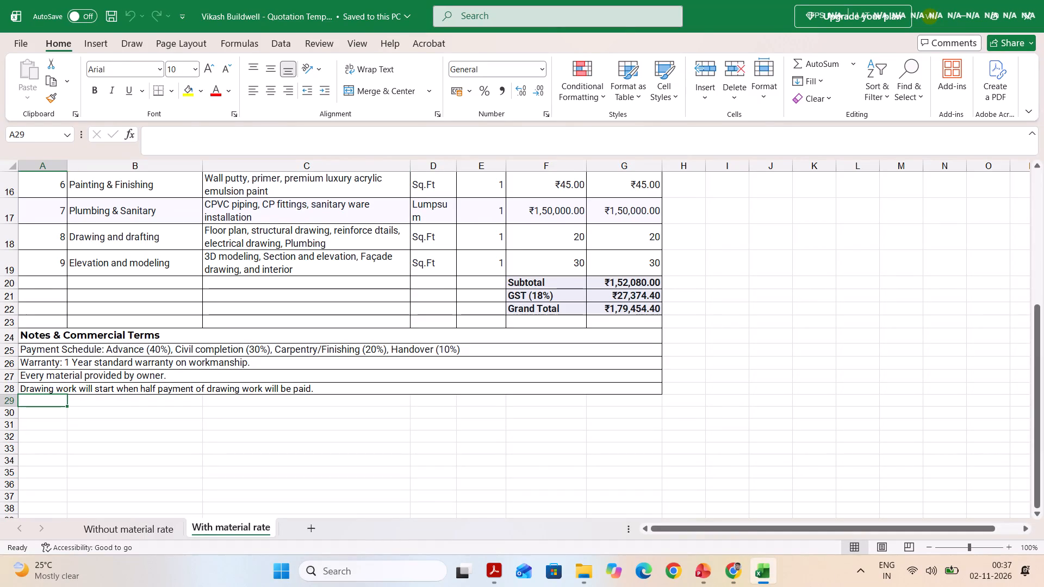
left_click_drag(35, 398, 530, 398)
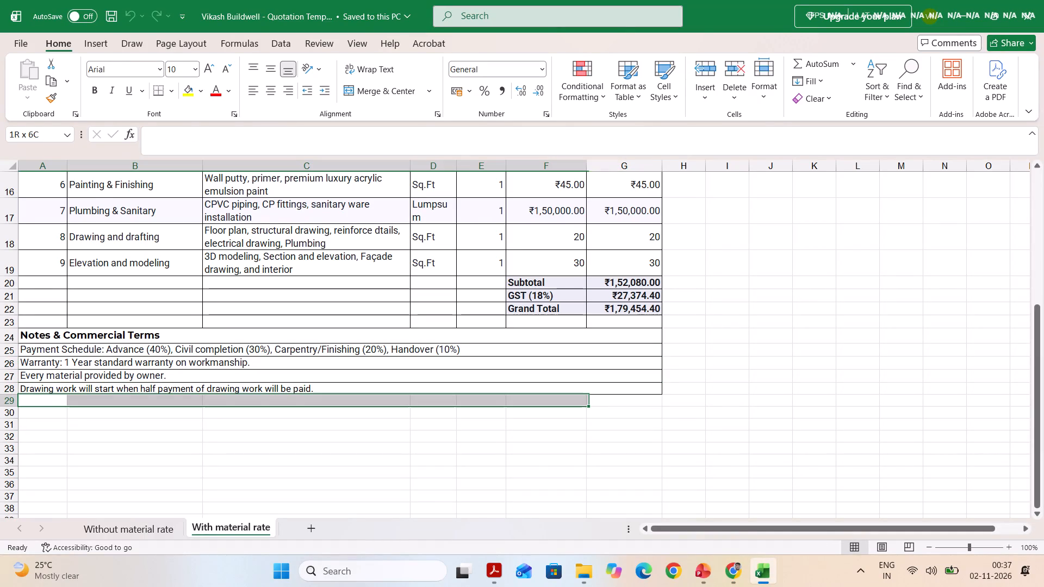
left_click_drag(530, 398, 605, 396)
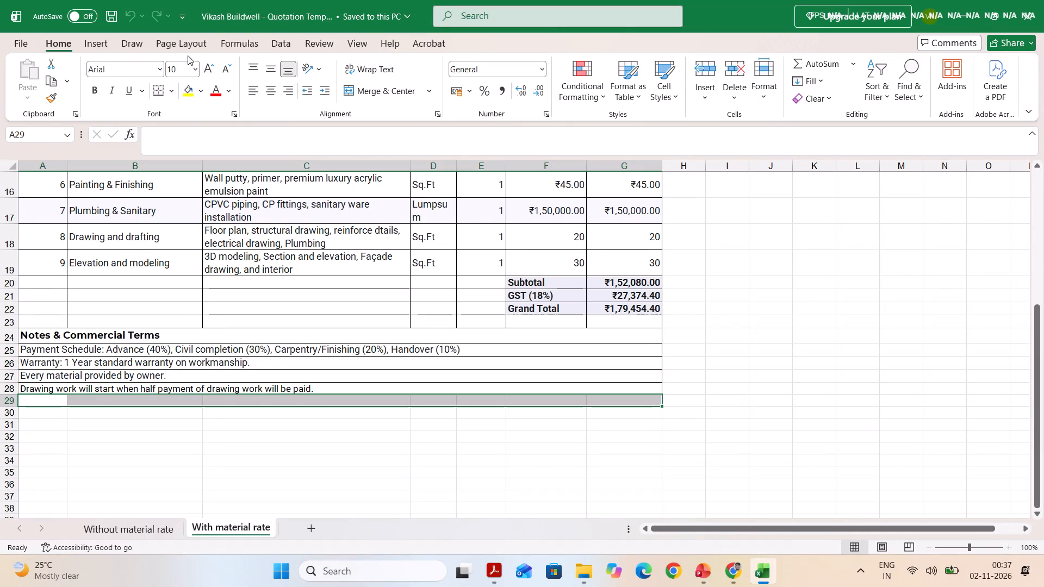
left_click(171, 91)
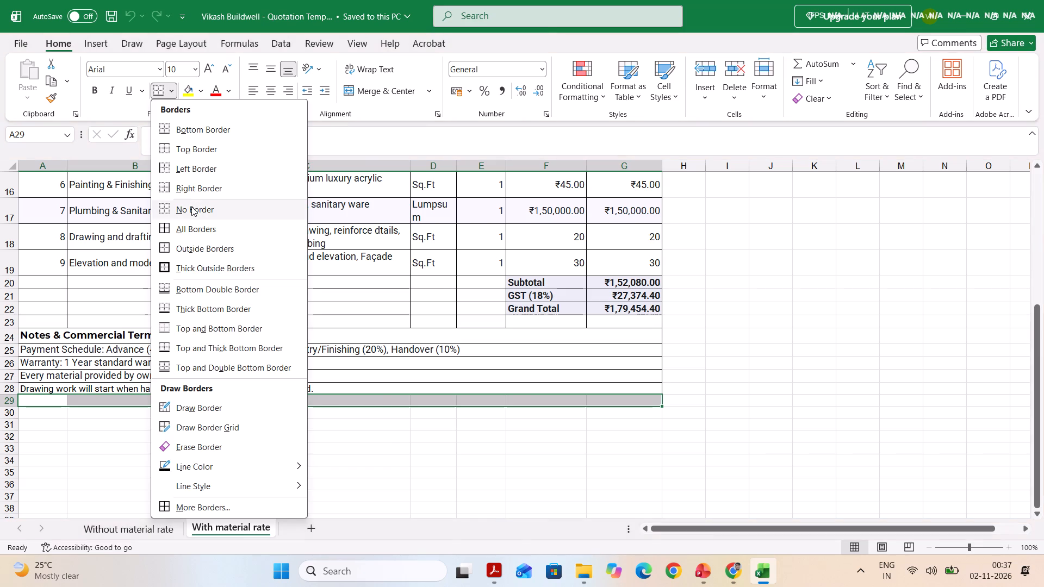
double_click(178, 254)
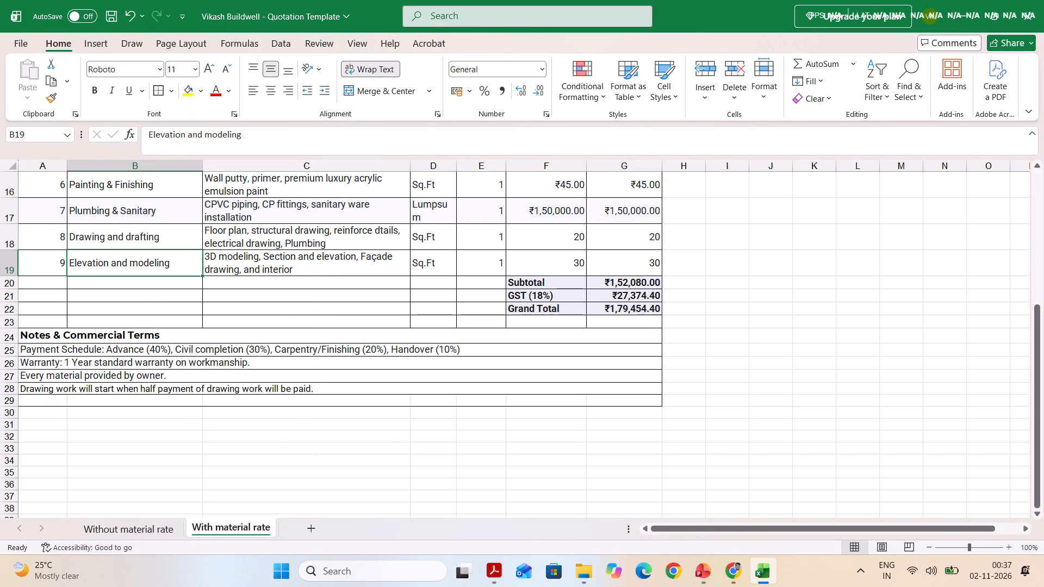
Merge cells A29 to G29 below the commercial terms into one cell and left-align it.
left_click_drag(48, 403, 321, 401)
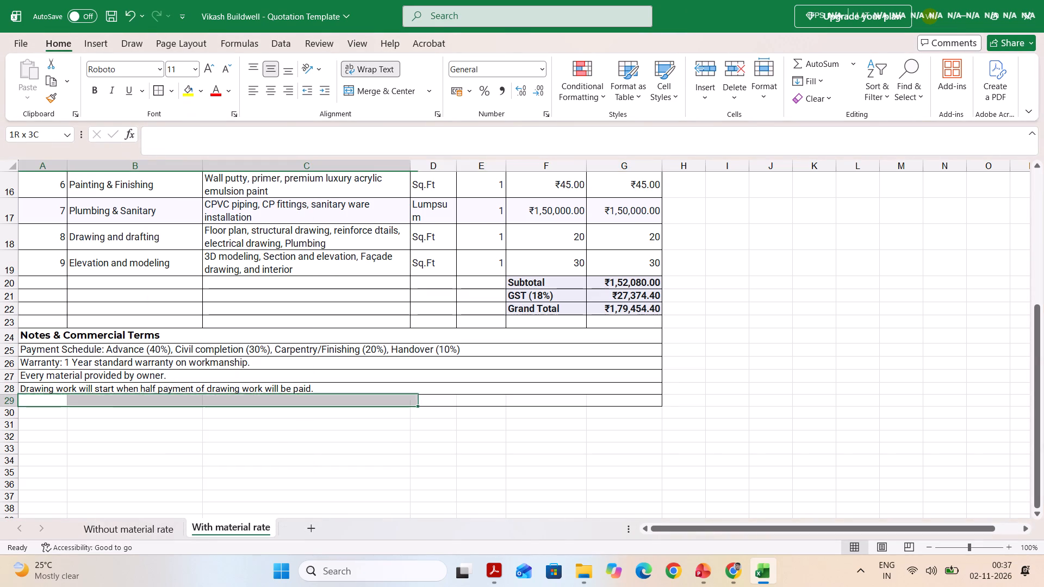
left_click_drag(321, 401, 535, 397)
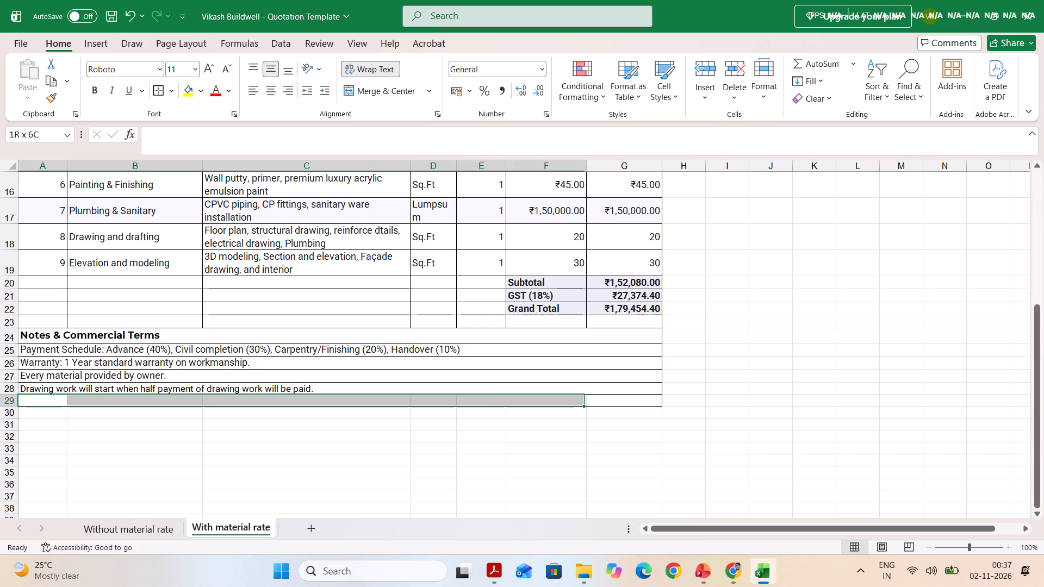
left_click_drag(535, 397, 648, 394)
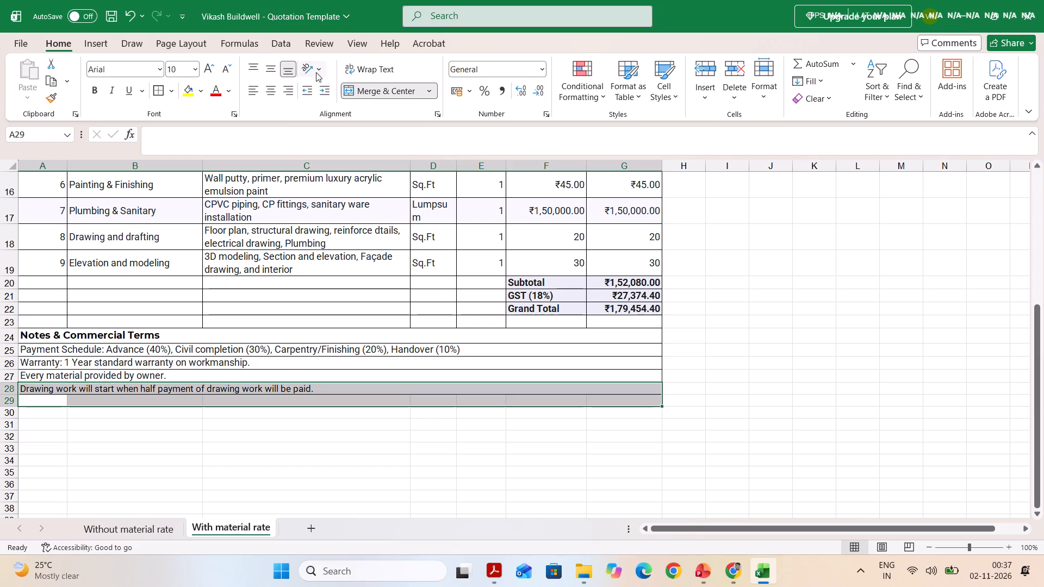
left_click(72, 404)
left_click(0, 403)
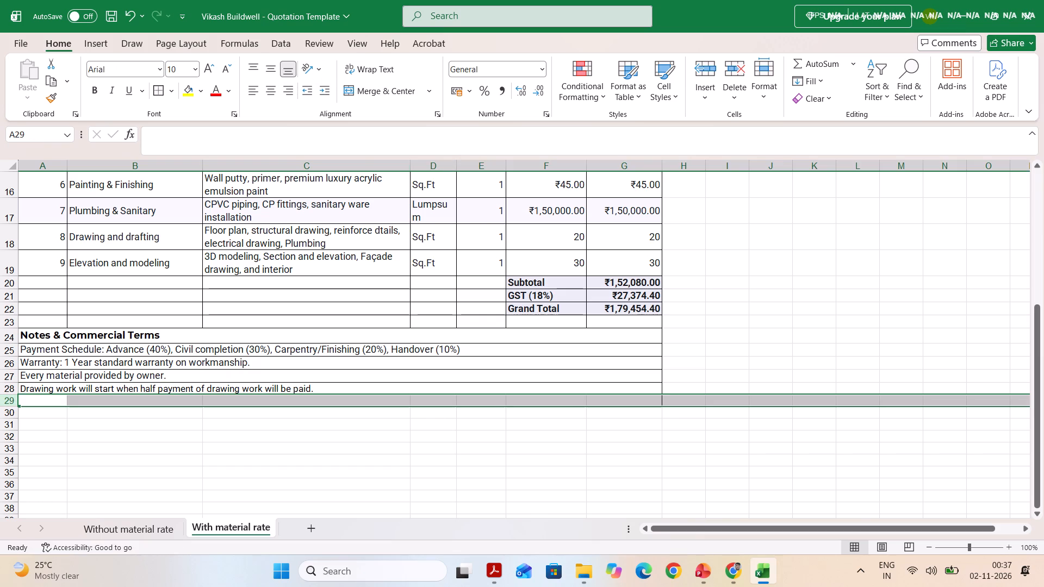
left_click_drag(51, 401, 115, 385)
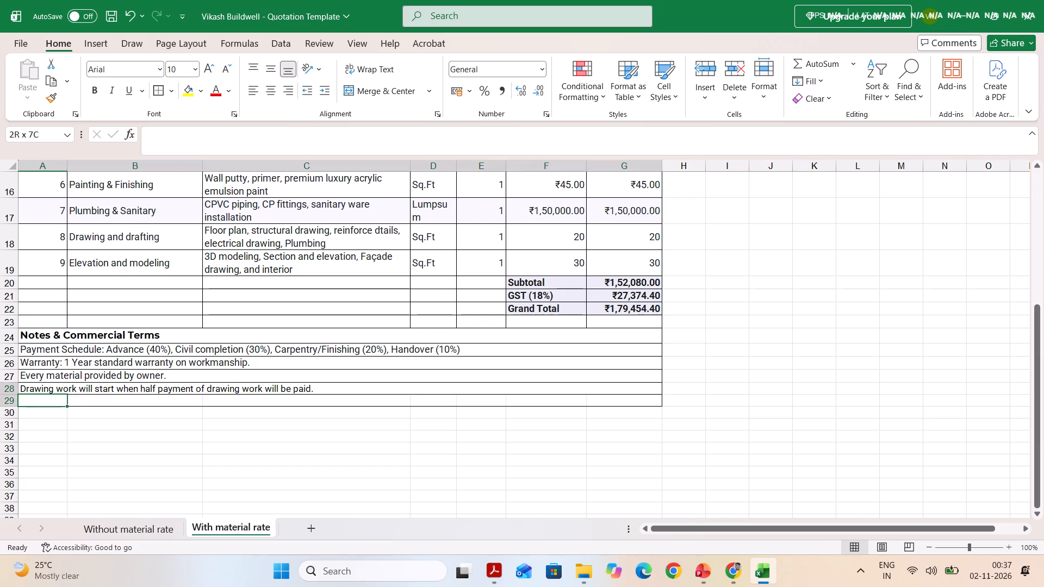
left_click_drag(115, 385, 654, 395)
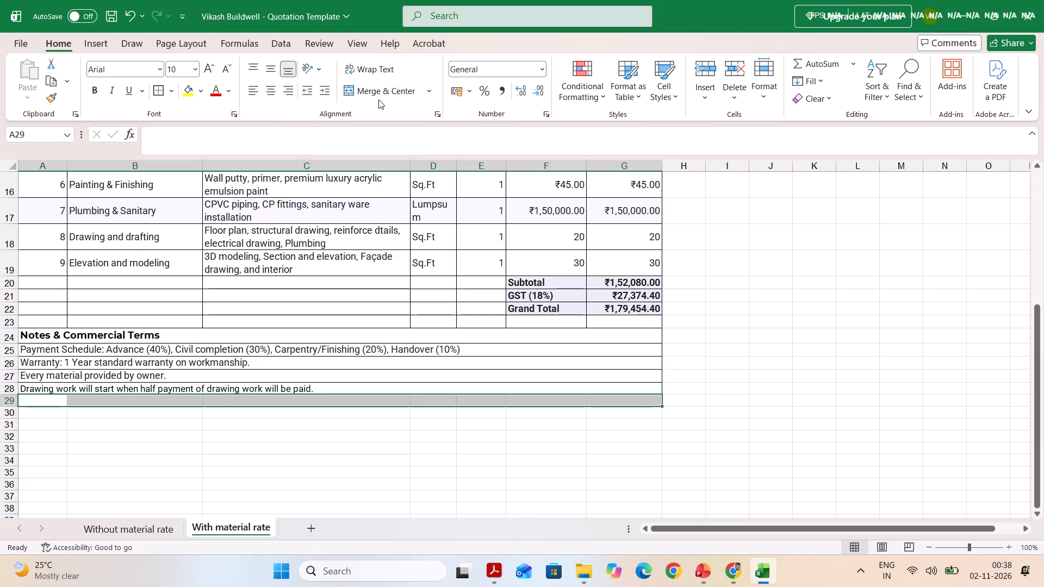
left_click(369, 89)
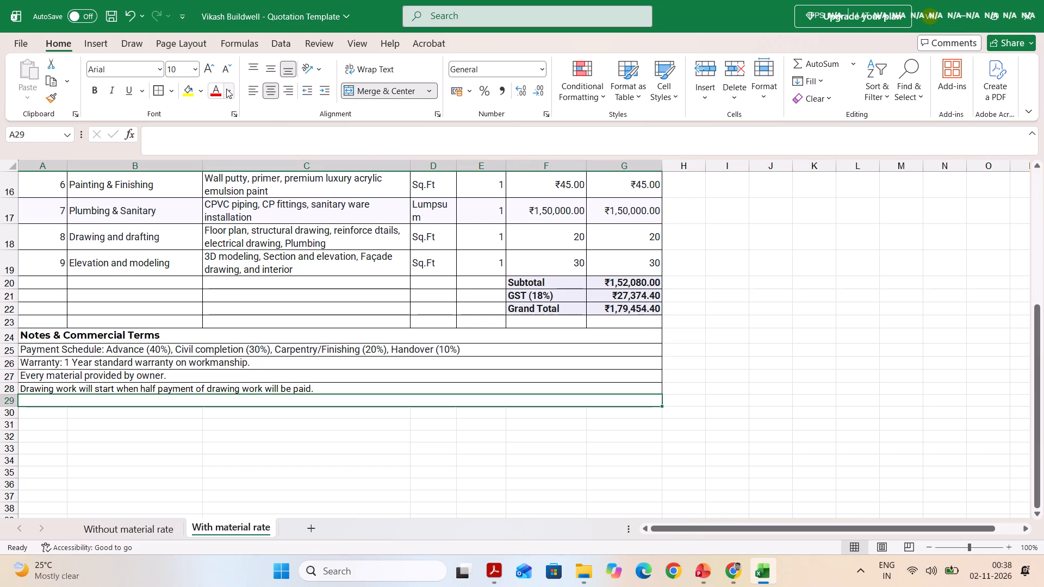
left_click(248, 85)
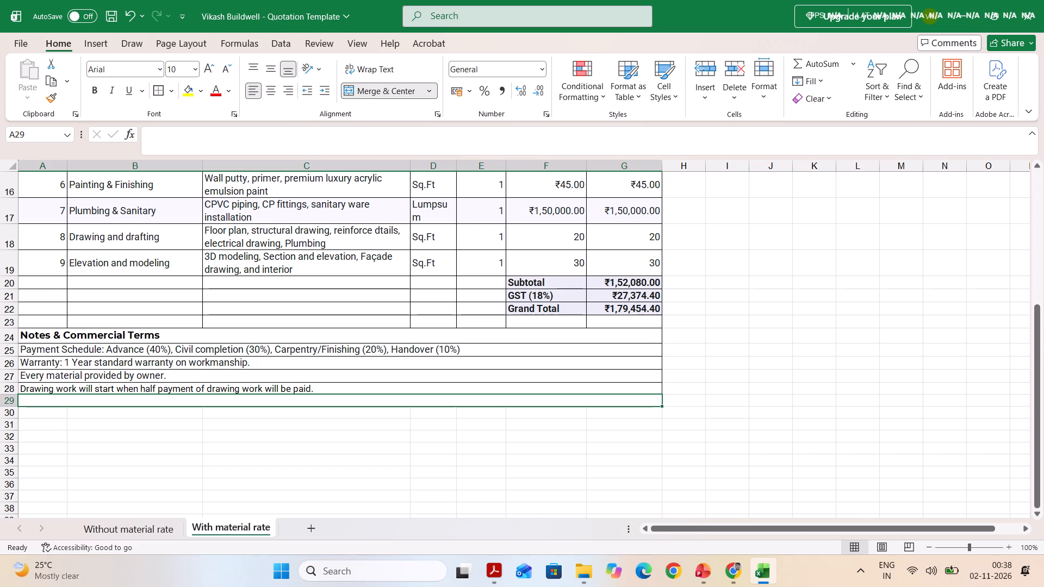
Start a note in merged row 29 below the commercial terms with the text "Construction of temple design".
left_click(69, 403)
left_click(69, 403)
key("shift+t")
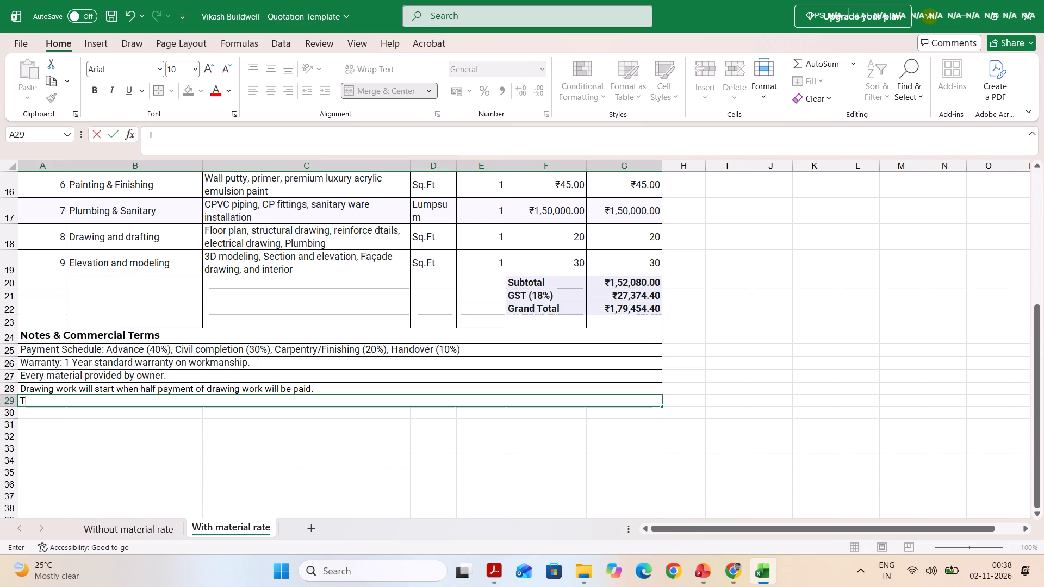
key("e")
key("BackSpace")
key("BackSpace")
type("Co")
type("nstruction t")
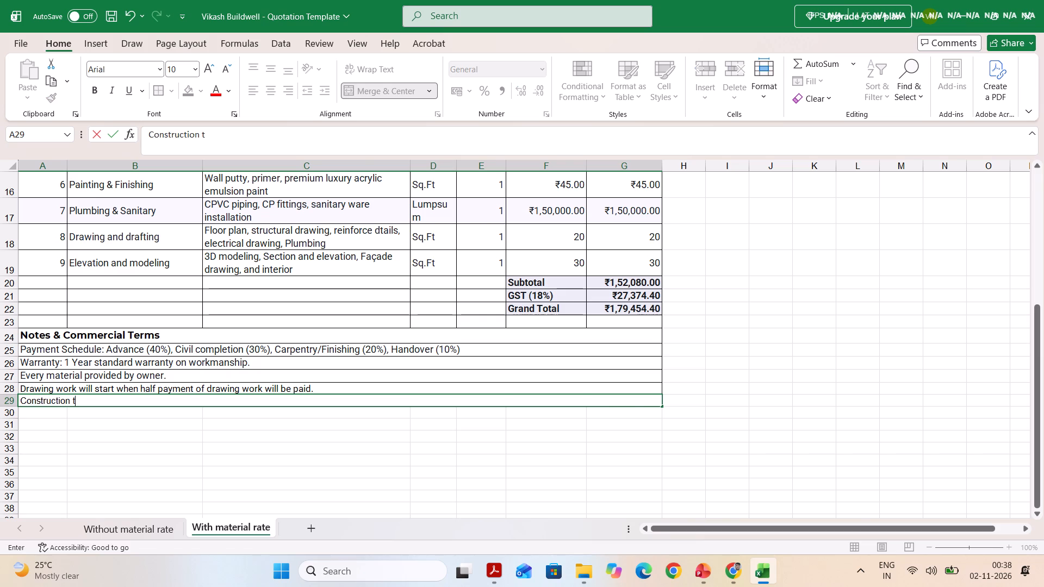
key("BackSpace")
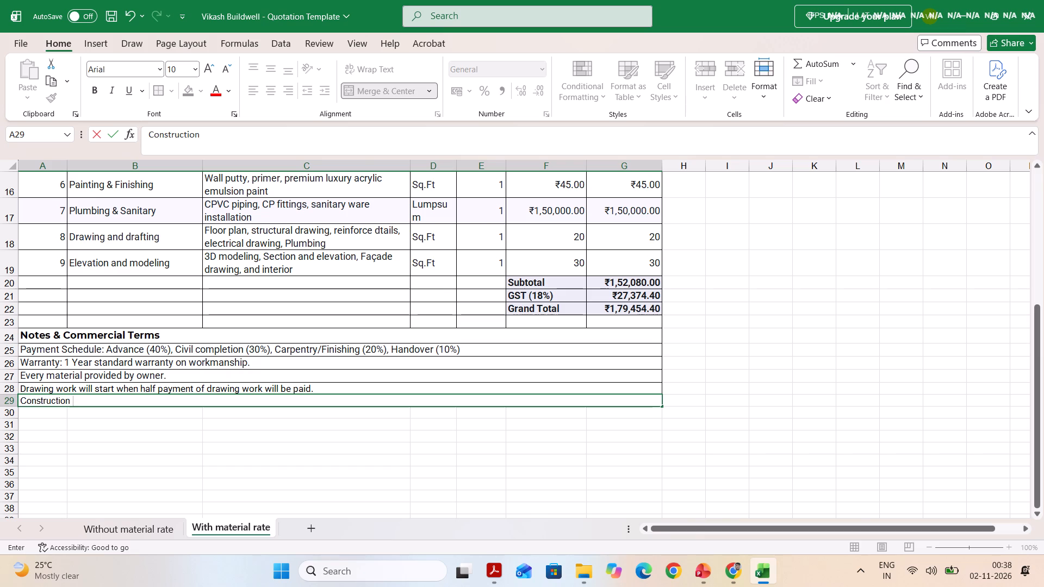
type("of te")
type("mpl")
key("e")
key("a")
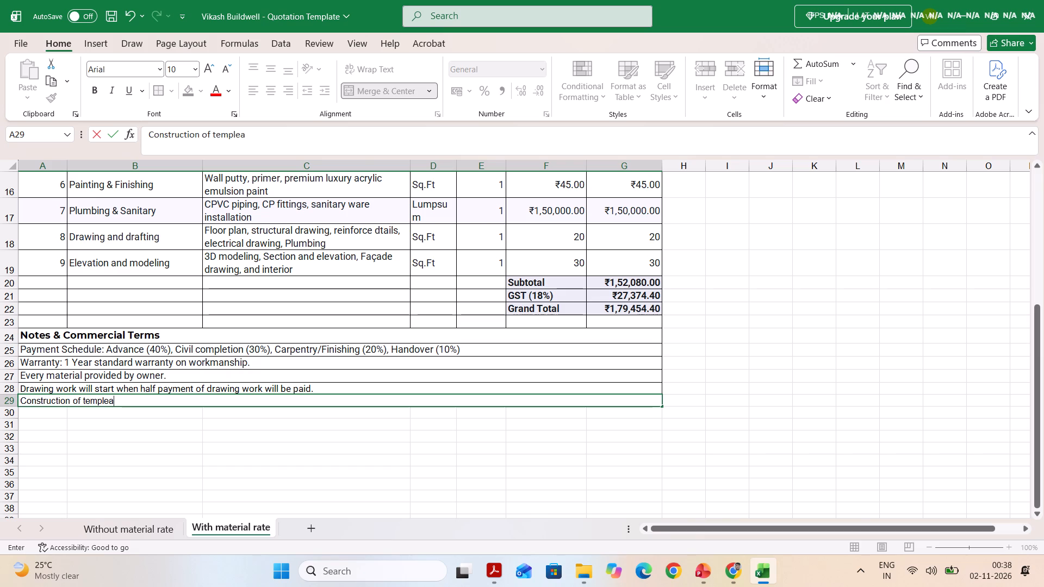
key("BackSpace")
key("space")
type("desi")
type("gn")
key("space")
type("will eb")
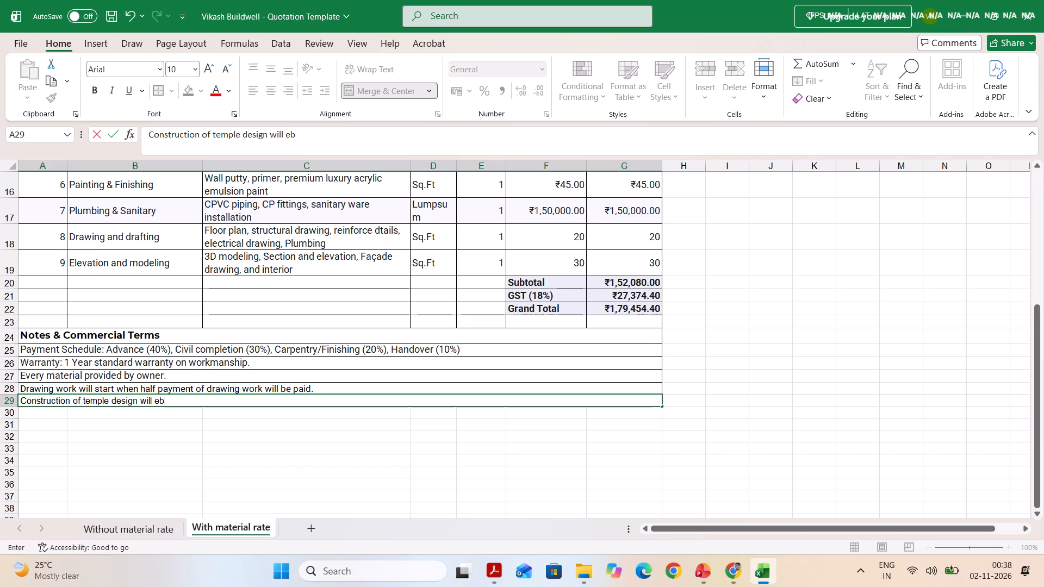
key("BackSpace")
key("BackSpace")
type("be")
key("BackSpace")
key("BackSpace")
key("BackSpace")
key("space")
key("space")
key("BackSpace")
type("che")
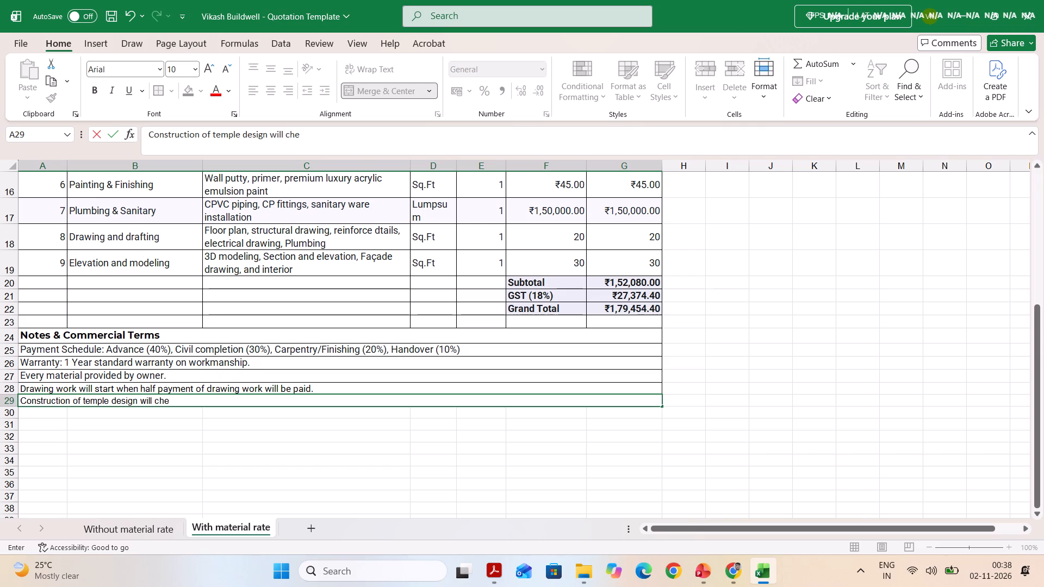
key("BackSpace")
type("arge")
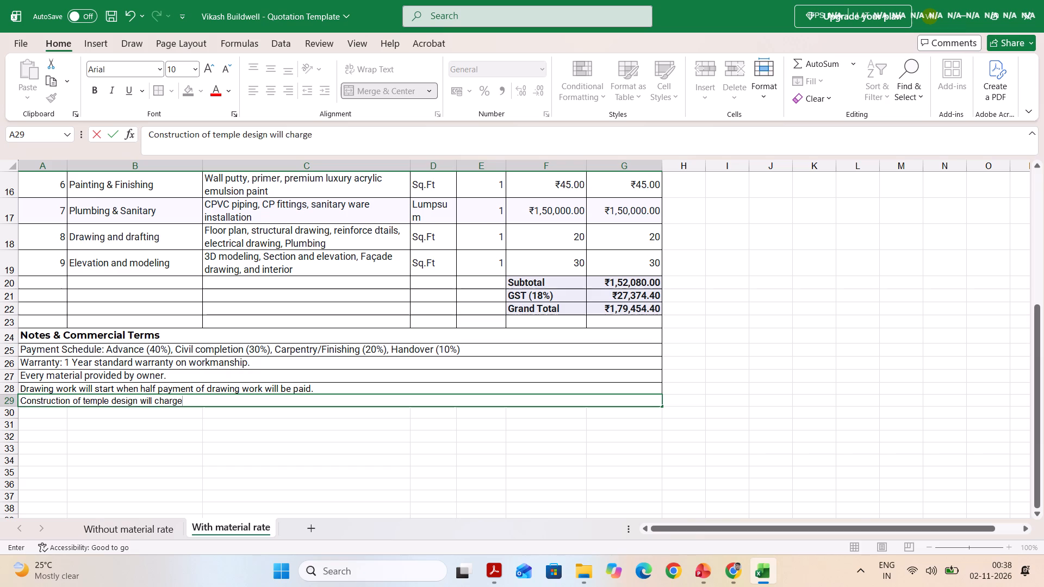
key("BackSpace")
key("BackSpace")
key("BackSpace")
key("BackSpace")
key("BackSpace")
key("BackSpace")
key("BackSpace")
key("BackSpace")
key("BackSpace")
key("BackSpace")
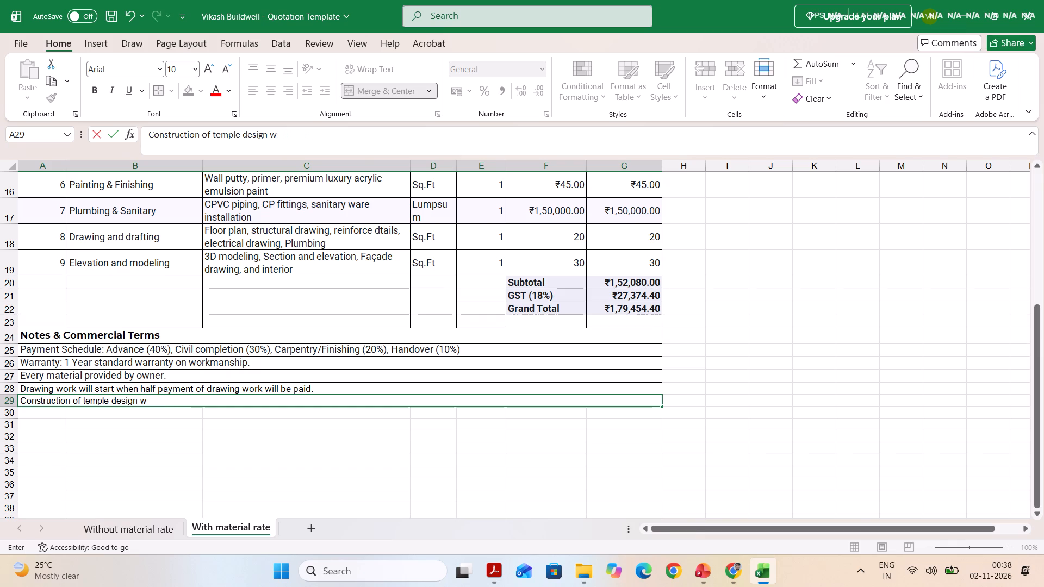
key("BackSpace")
Complete the row 29 note by adding "rate as per the design" after "Construction of temple design".
type("rate")
key("space")
key("a")
type("s per the")
key("space")
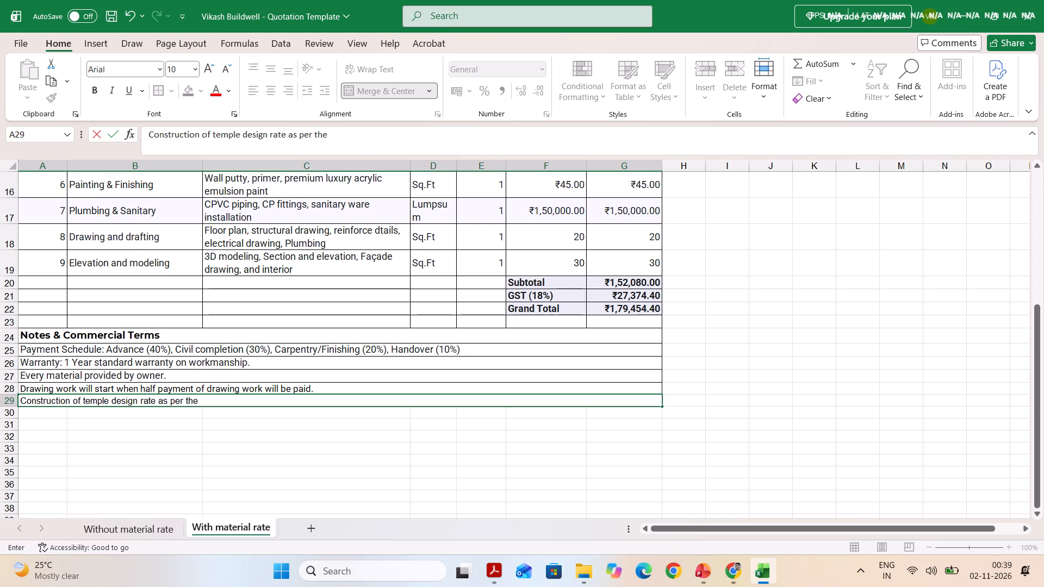
type("de")
type("sign")
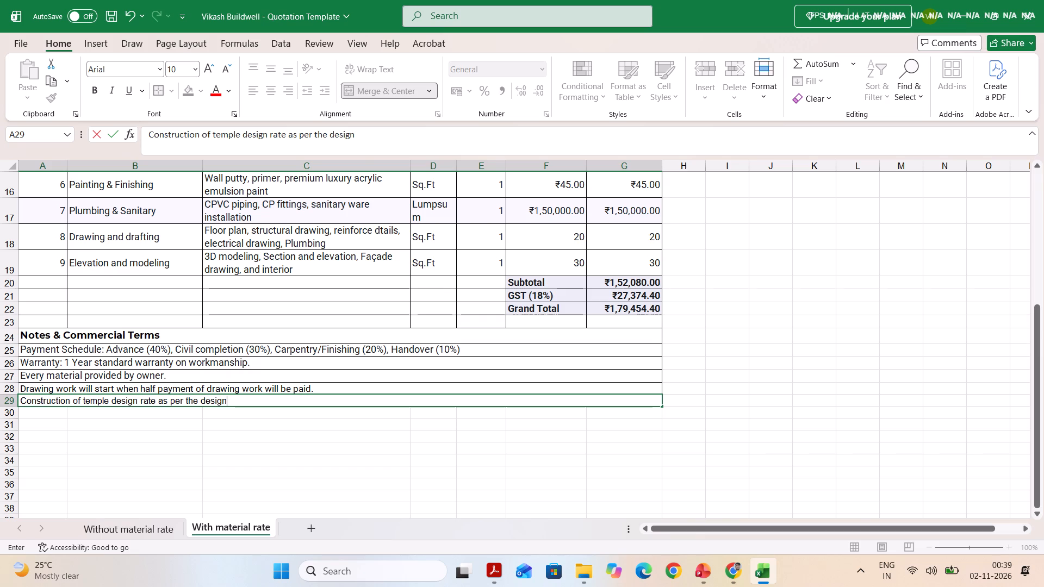
left_click(197, 449)
Add a full stop to the end of the temple design rate note in row 29.
scroll(197, 449, "up", 1)
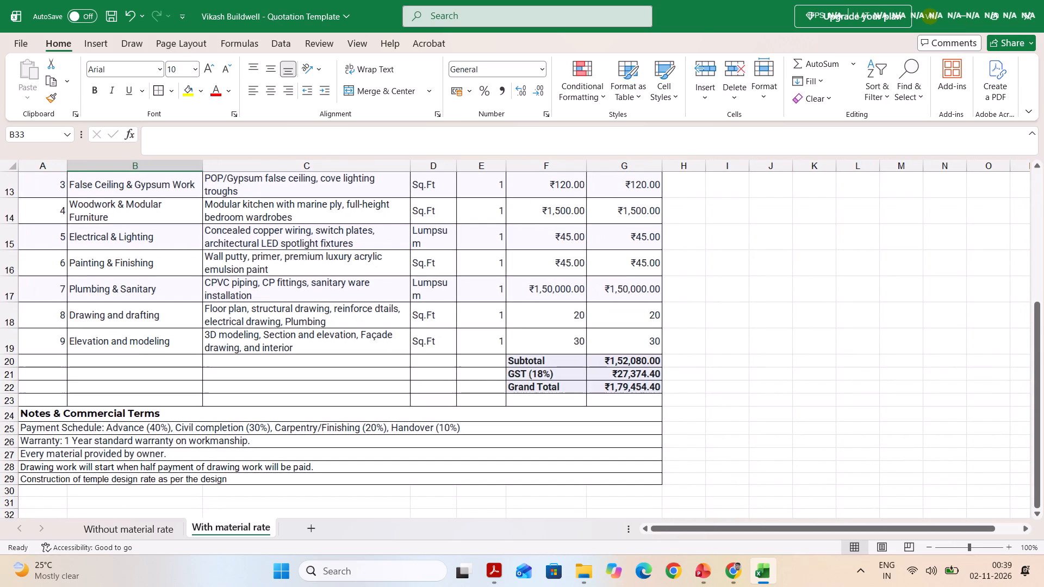
scroll(197, 449, "up", 1)
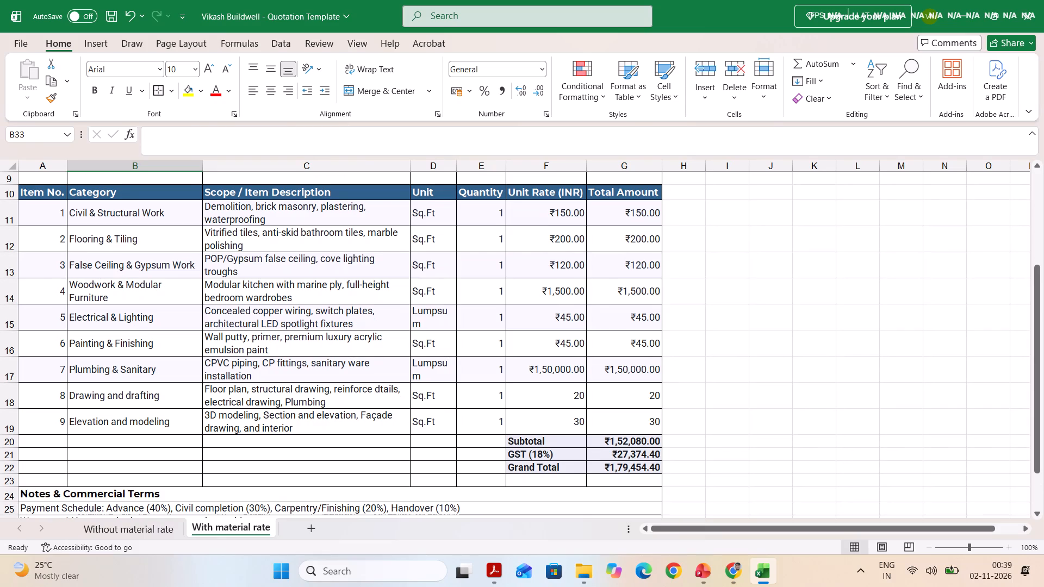
scroll(326, 434, "down", 1)
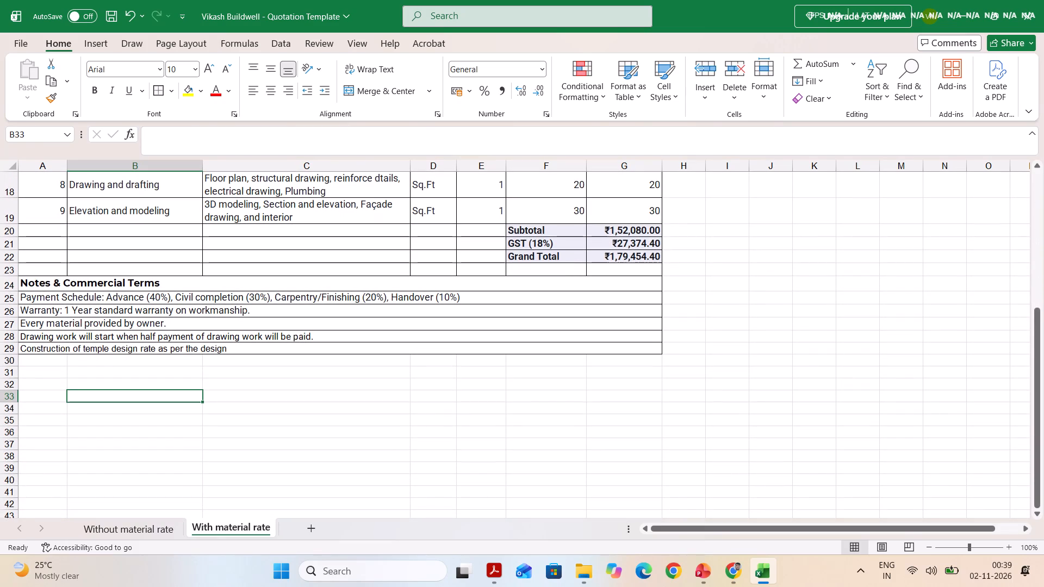
left_click(282, 350)
left_click(377, 142)
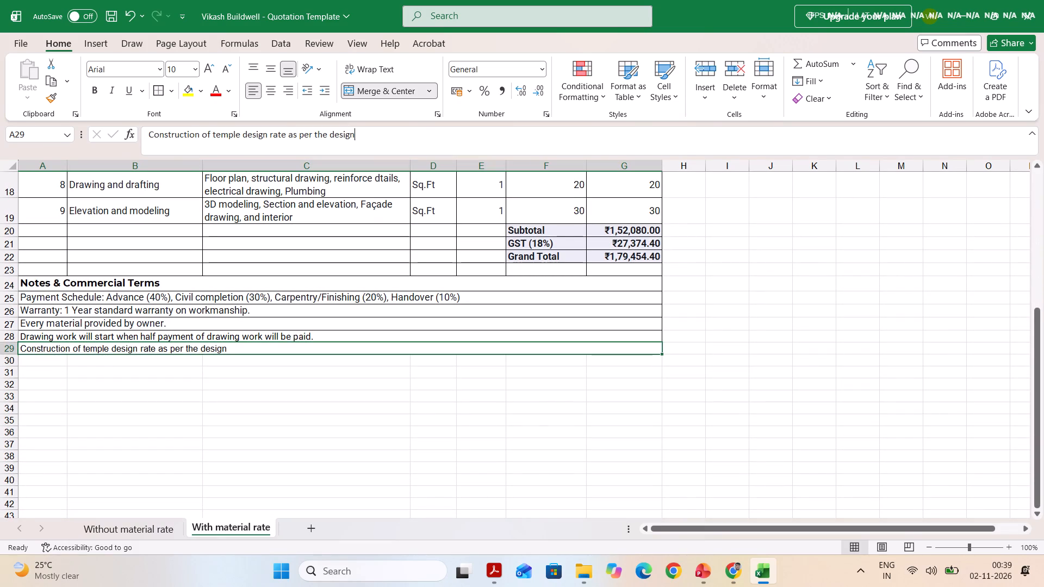
key("period")
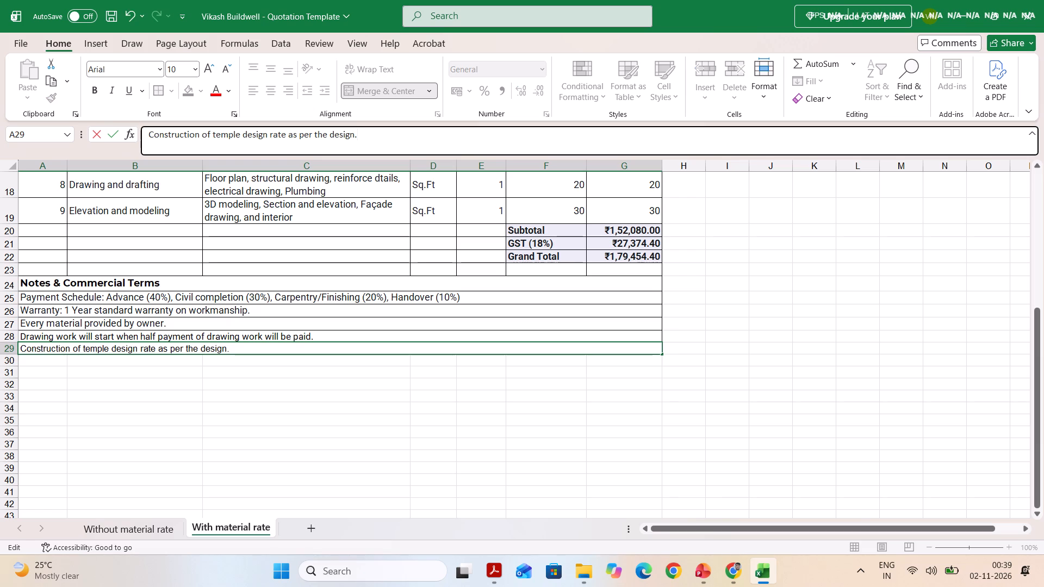
Finish editing the temple design rate note in row 29.
scroll(153, 308, "up", 2)
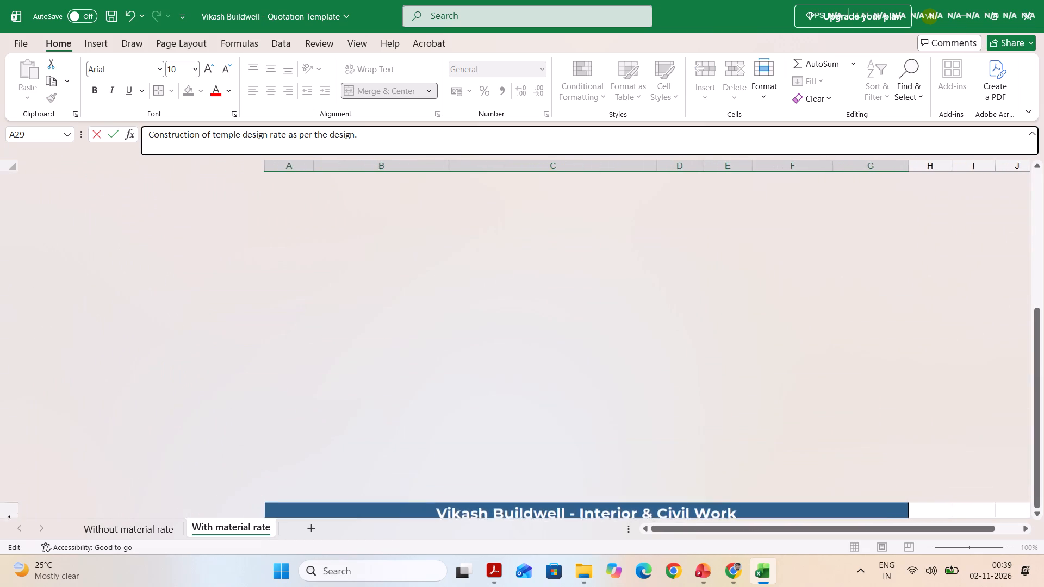
key("ctrl+p")
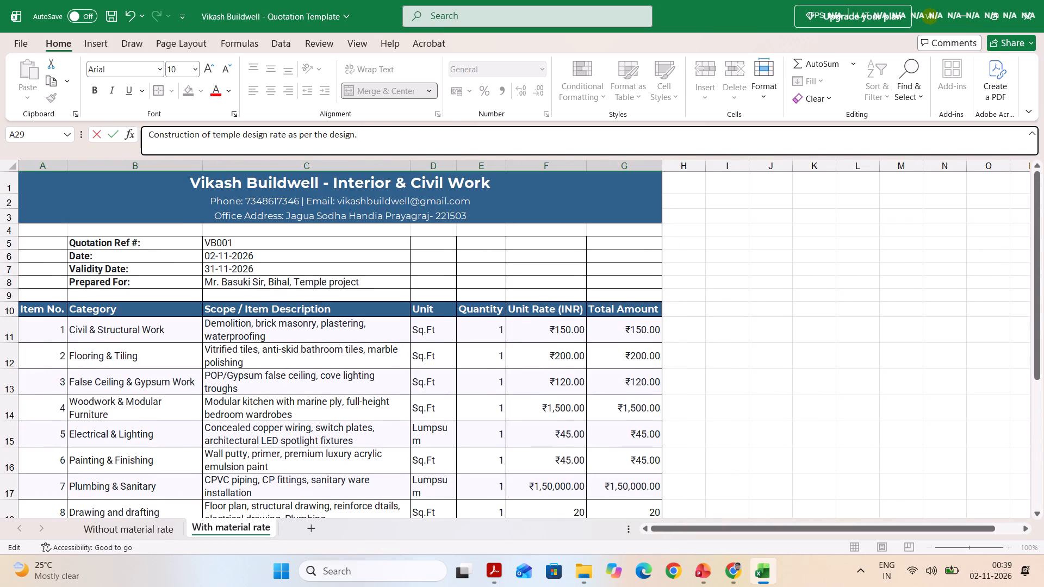
key("ctrl+p")
left_click(232, 224)
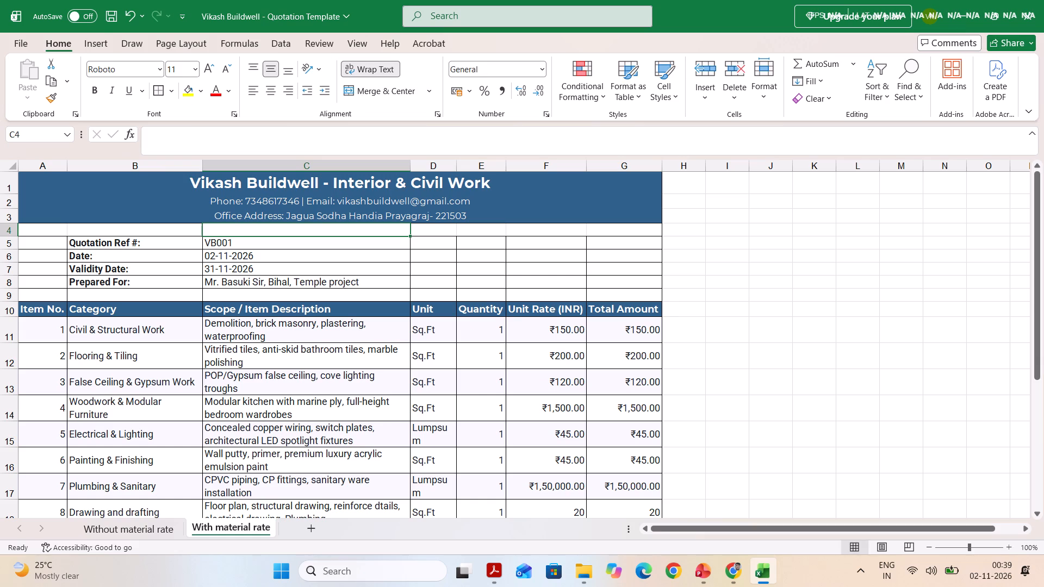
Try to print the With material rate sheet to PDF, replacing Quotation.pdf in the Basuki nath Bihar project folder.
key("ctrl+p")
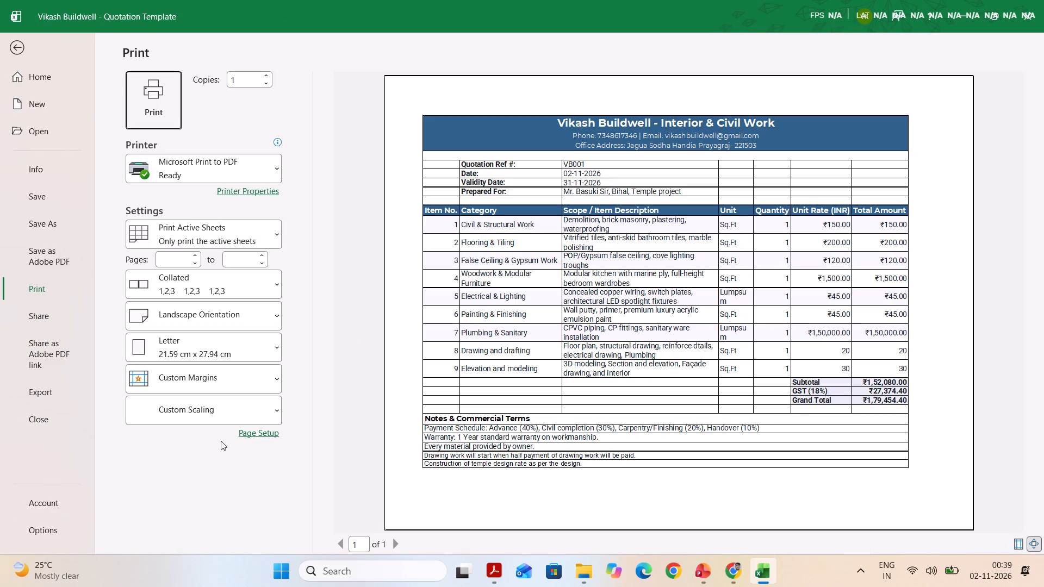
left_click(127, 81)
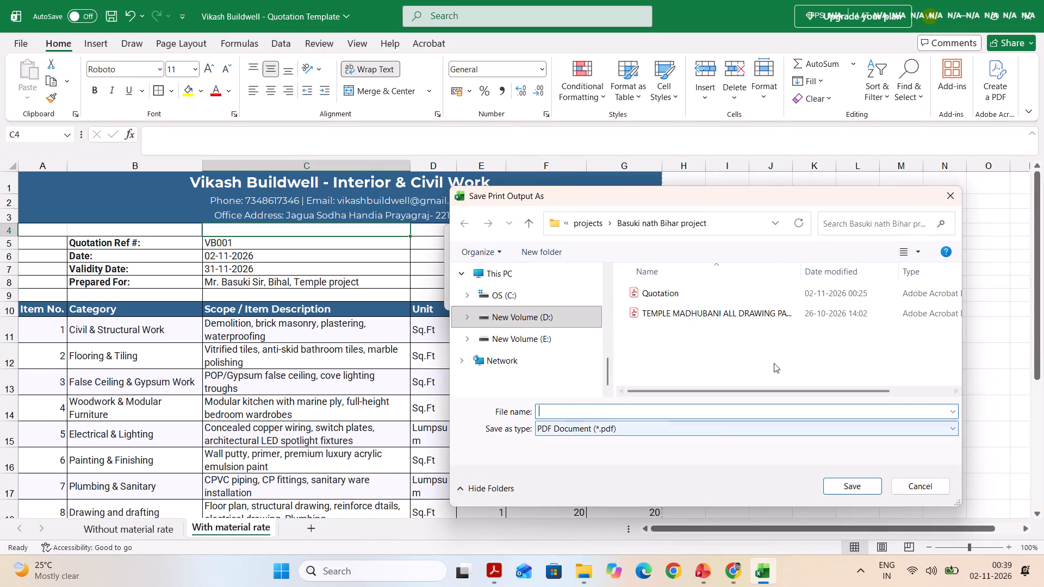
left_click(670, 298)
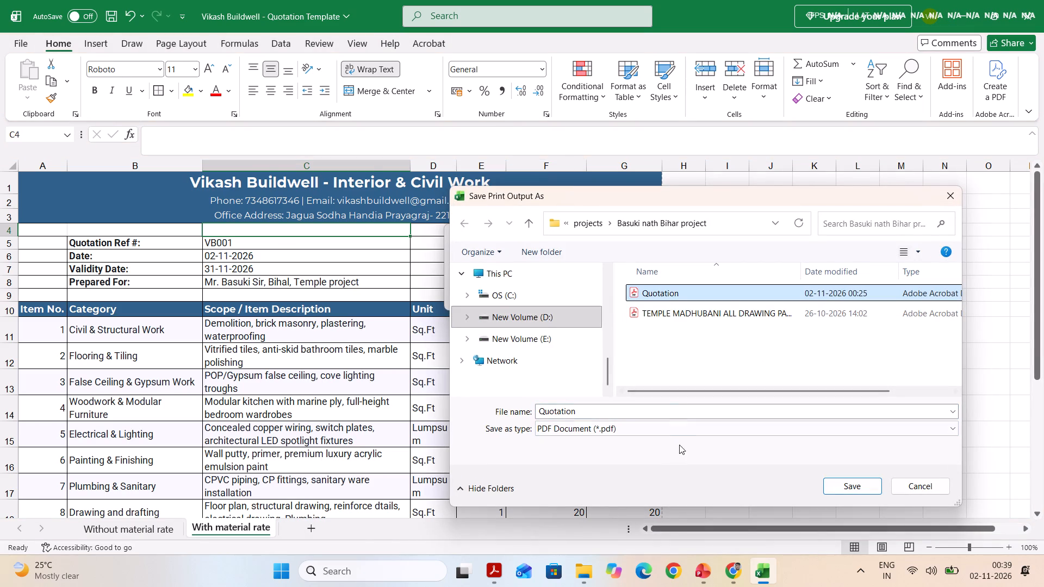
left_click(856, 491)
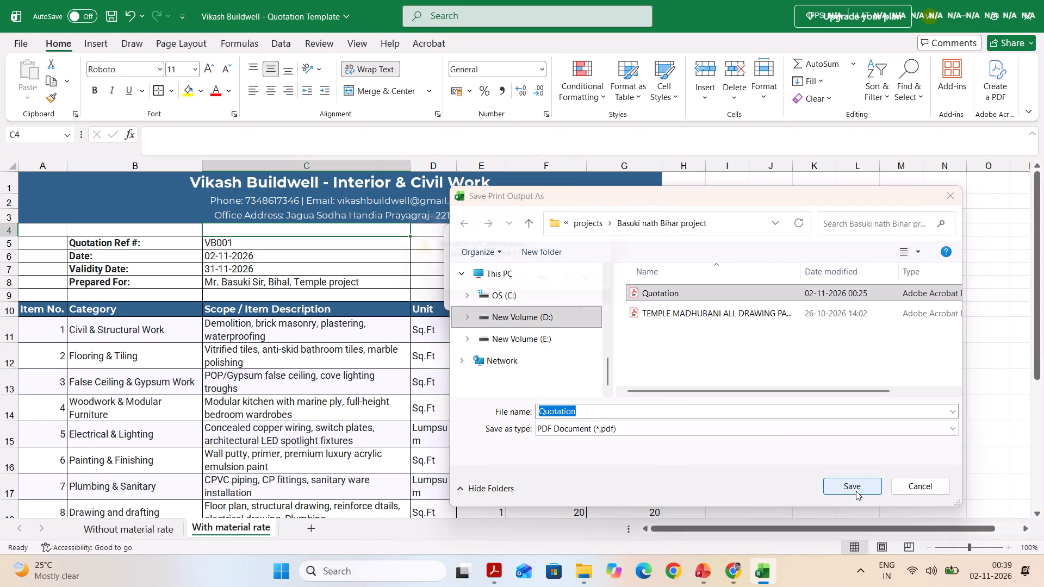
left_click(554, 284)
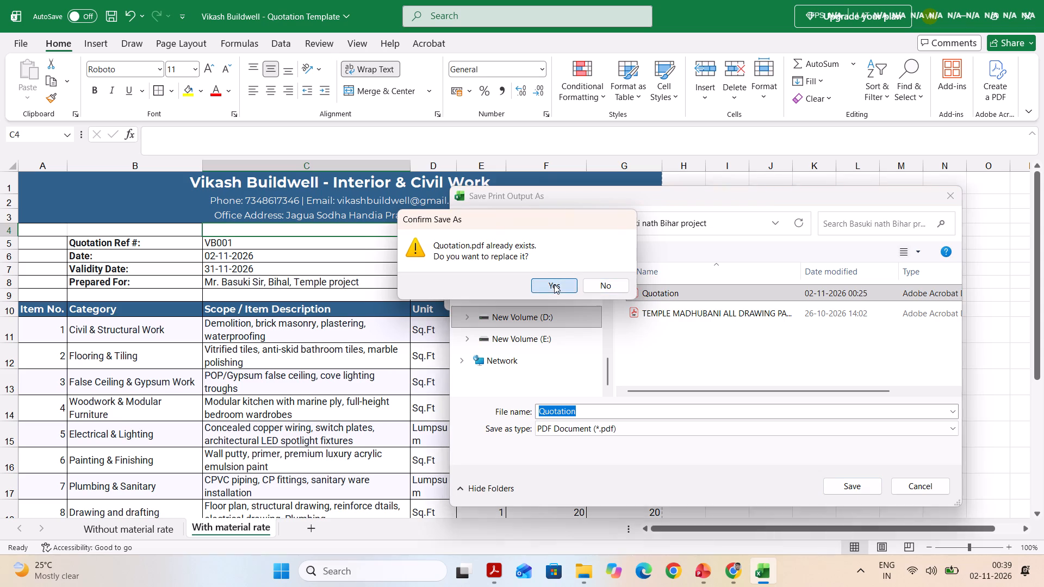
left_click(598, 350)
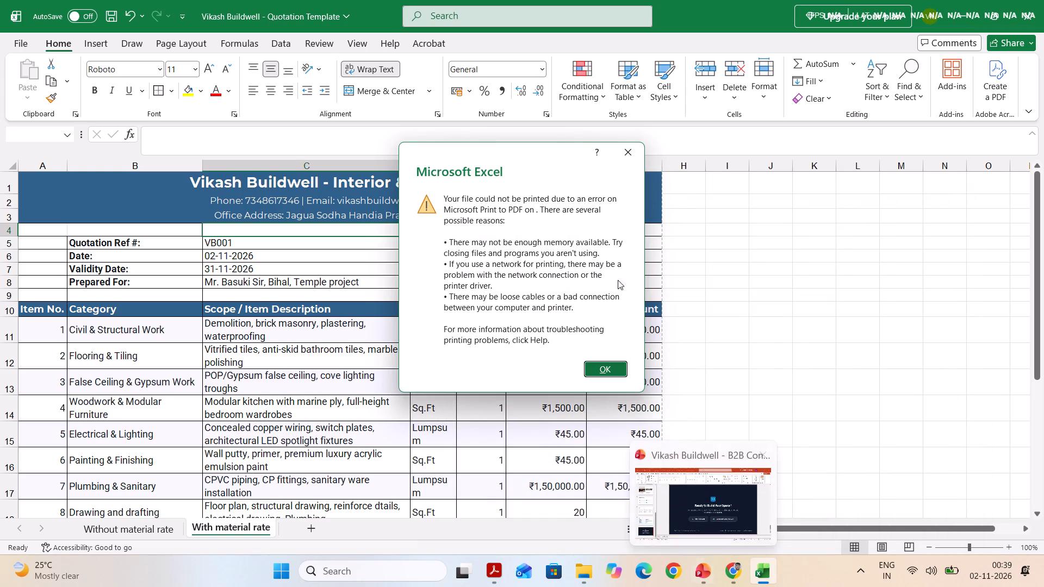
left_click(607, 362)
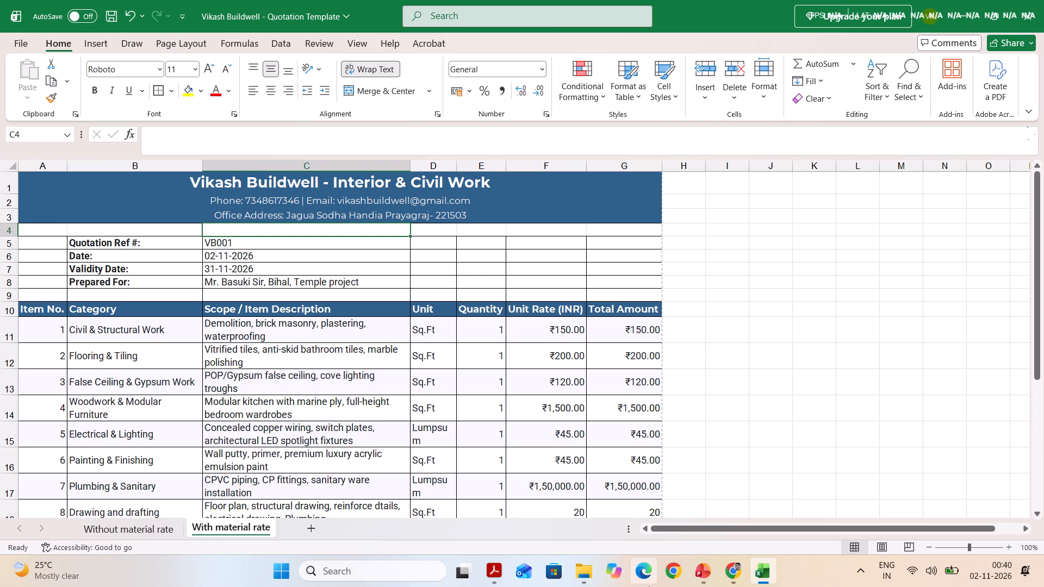
Open the existing Quotation PDF from the Basuki nath Bihar project folder in Acrobat and close it after checking it.
left_click(587, 576)
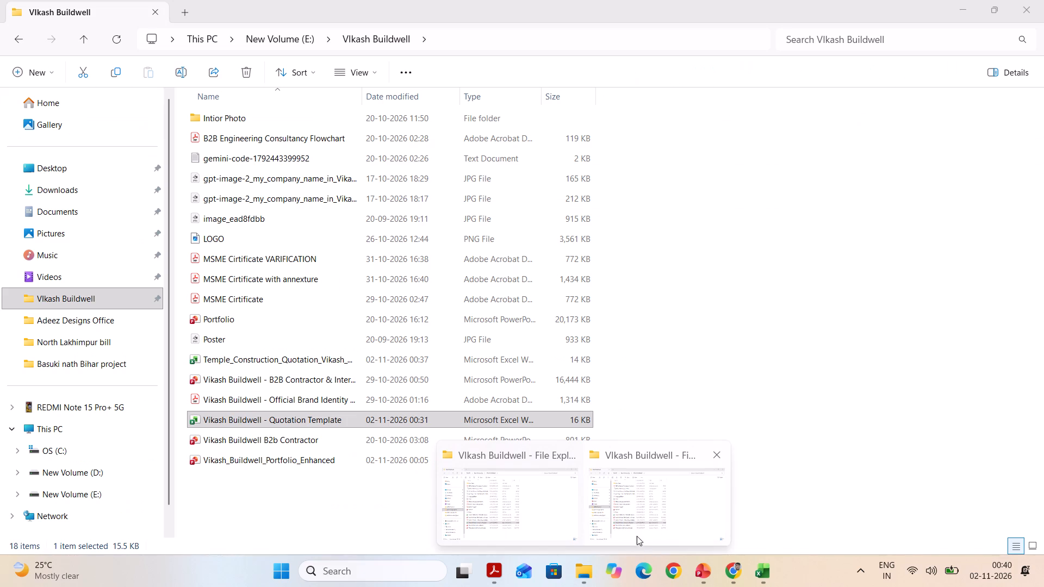
left_click(578, 508)
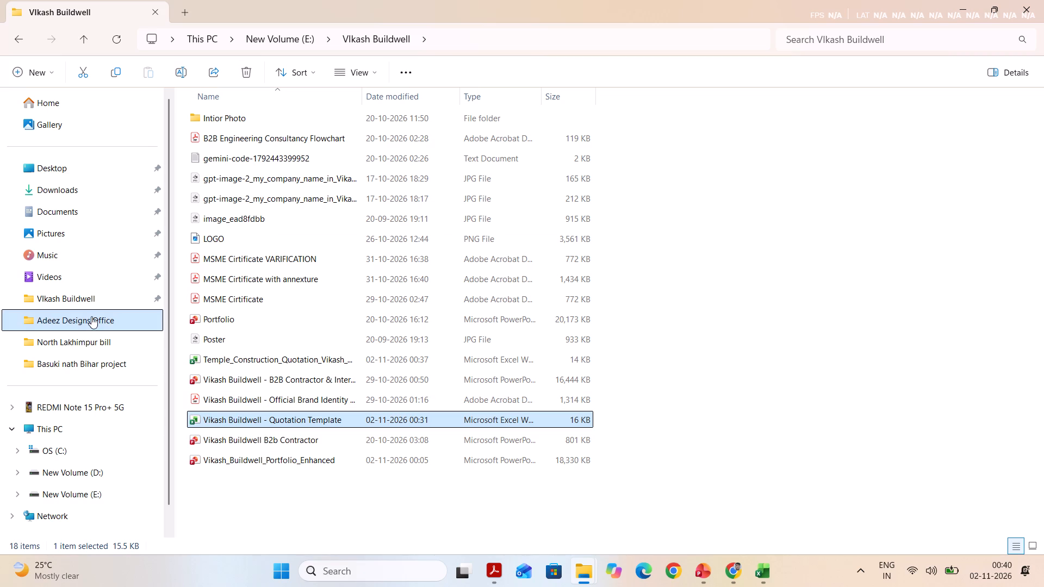
left_click(83, 361)
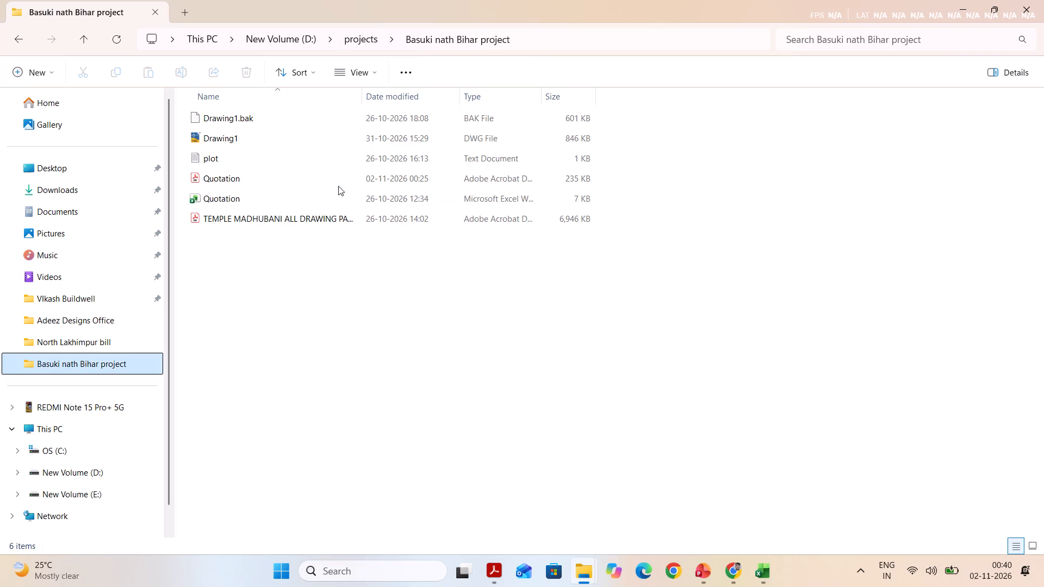
double_click(289, 180)
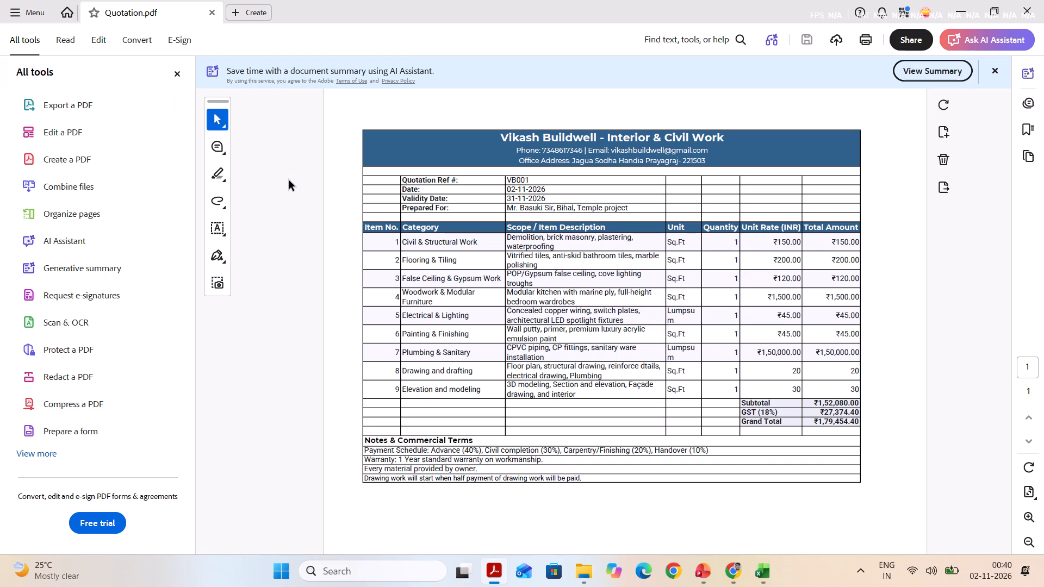
left_click(1043, 0)
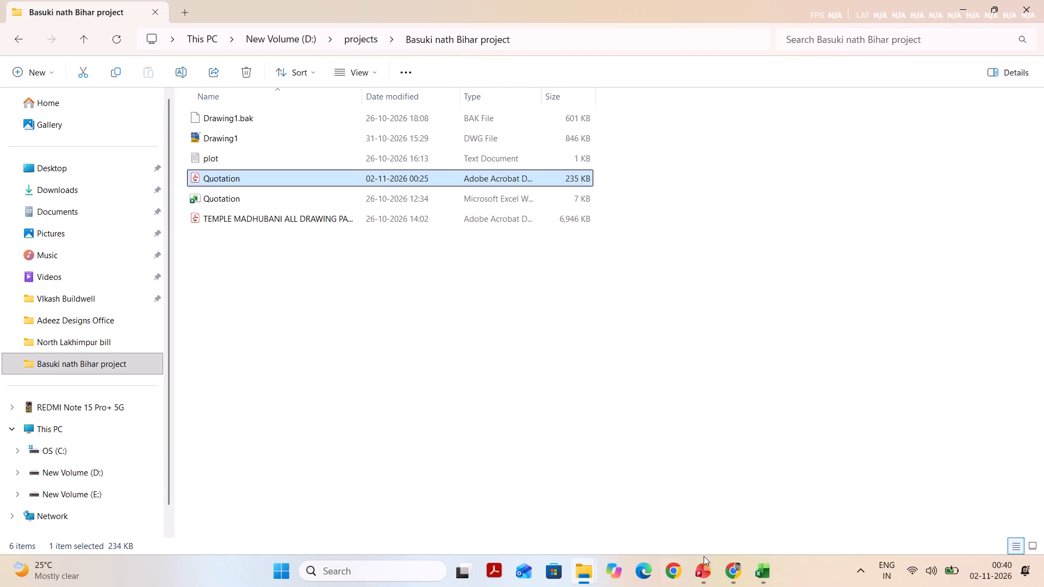
Switch to Chrome and close the window previewing the Temple_Construction_Quotation_Vikash_Buildwell.xlsx file.
left_click(736, 574)
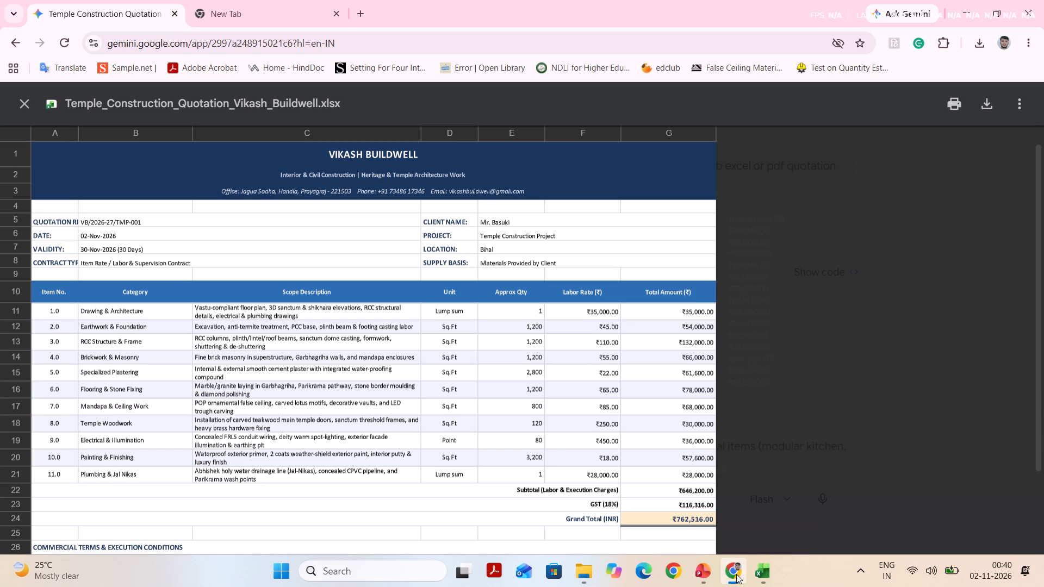
left_click(1043, 0)
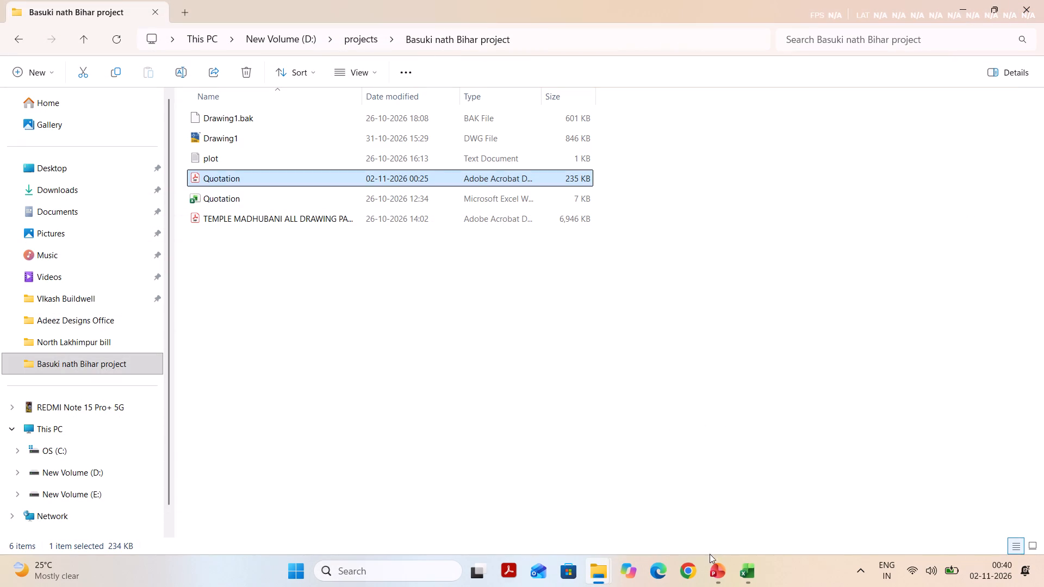
Switch back to Excel and print the With material rate sheet to PDF, replacing Quotation.pdf in the Basuki nath Bihar project folder.
left_click(748, 574)
left_click(697, 477)
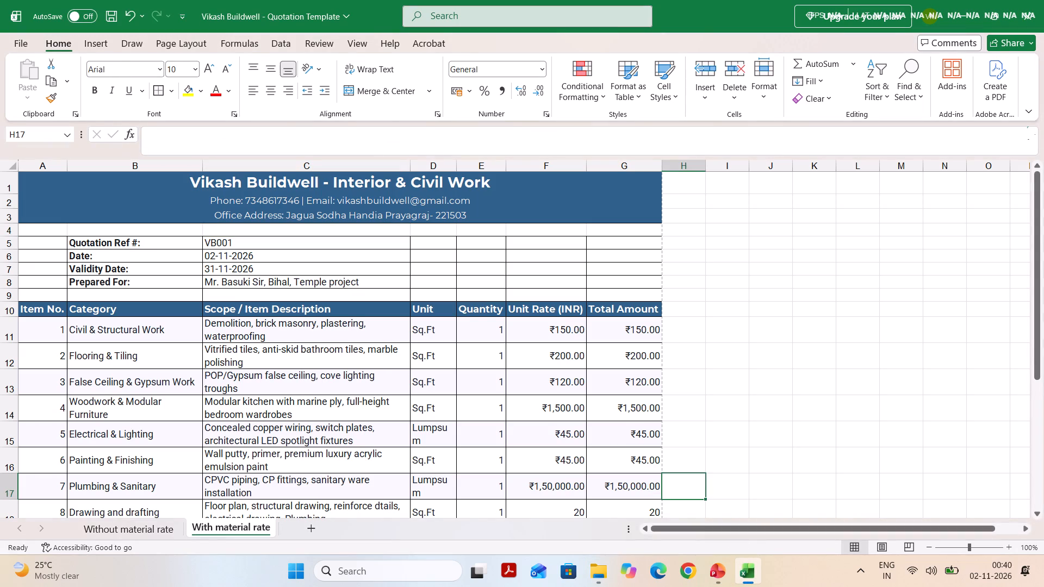
left_click(542, 408)
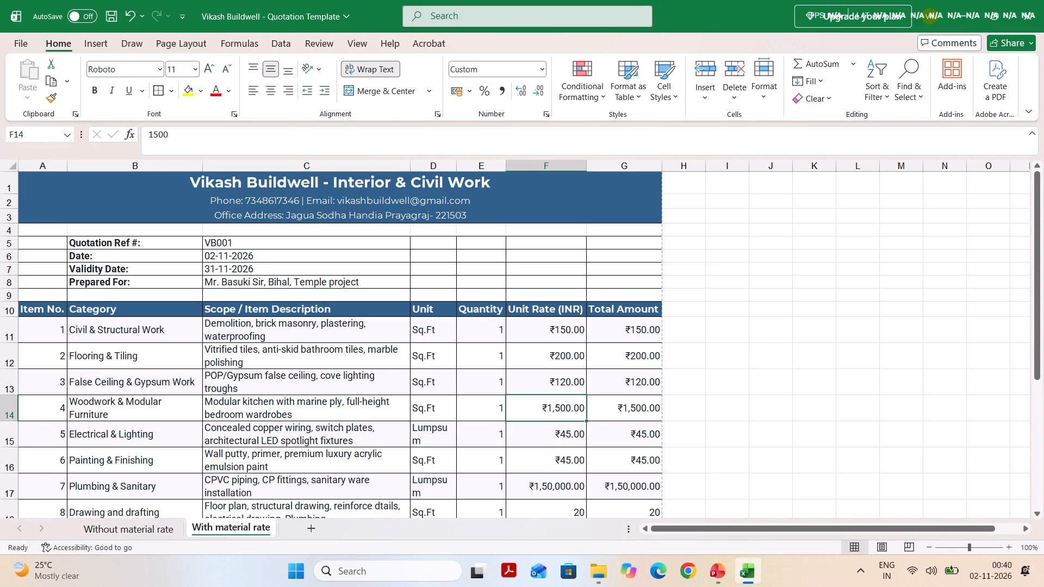
key("ctrl+p")
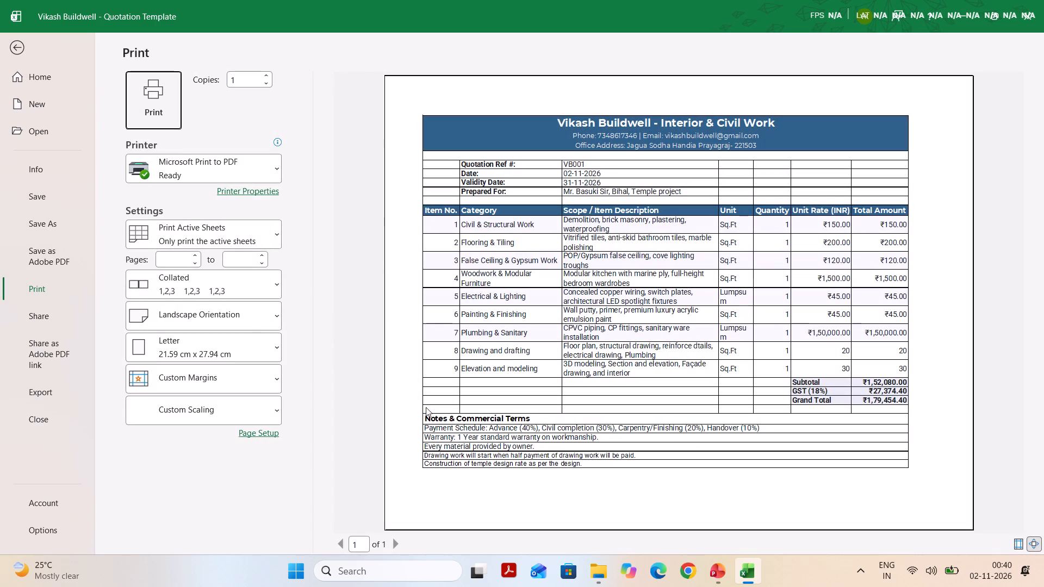
left_click(164, 120)
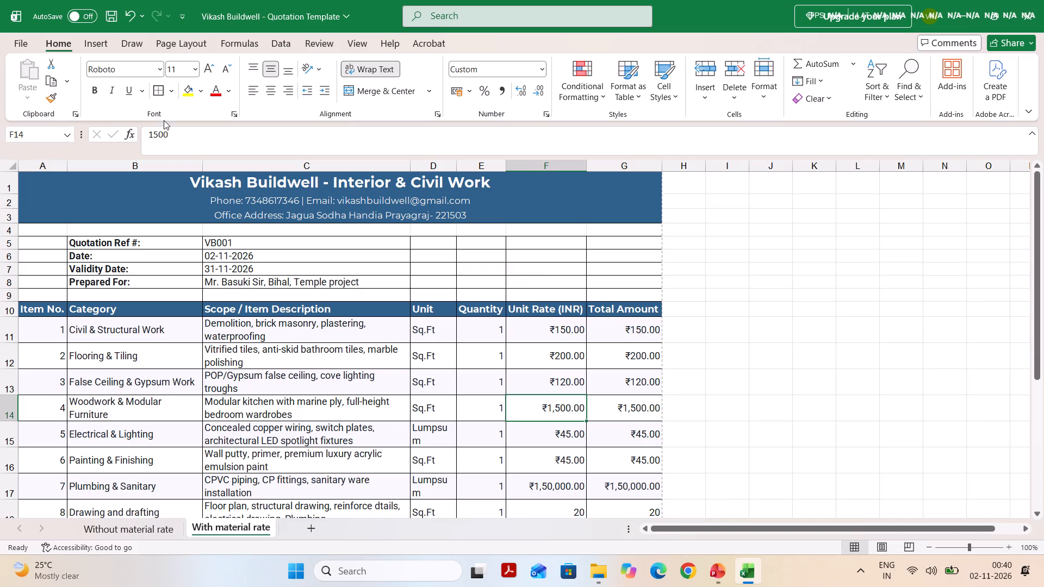
left_click(668, 298)
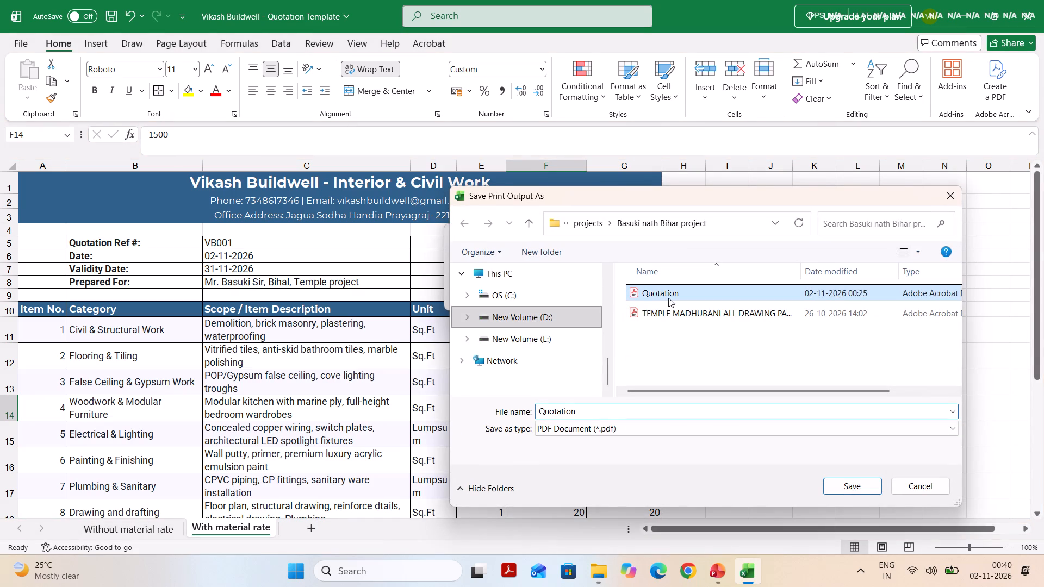
left_click(843, 486)
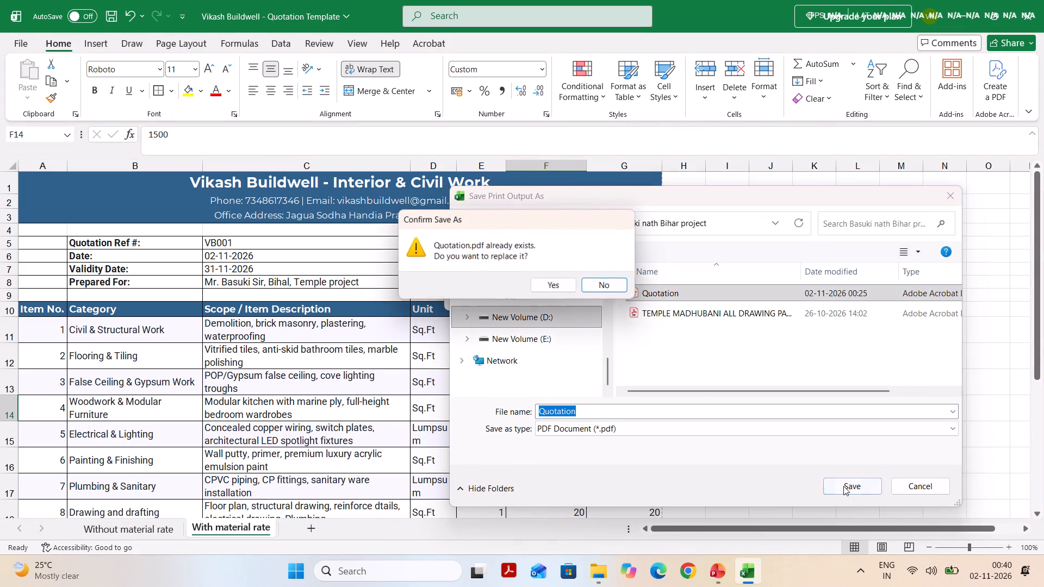
left_click(559, 283)
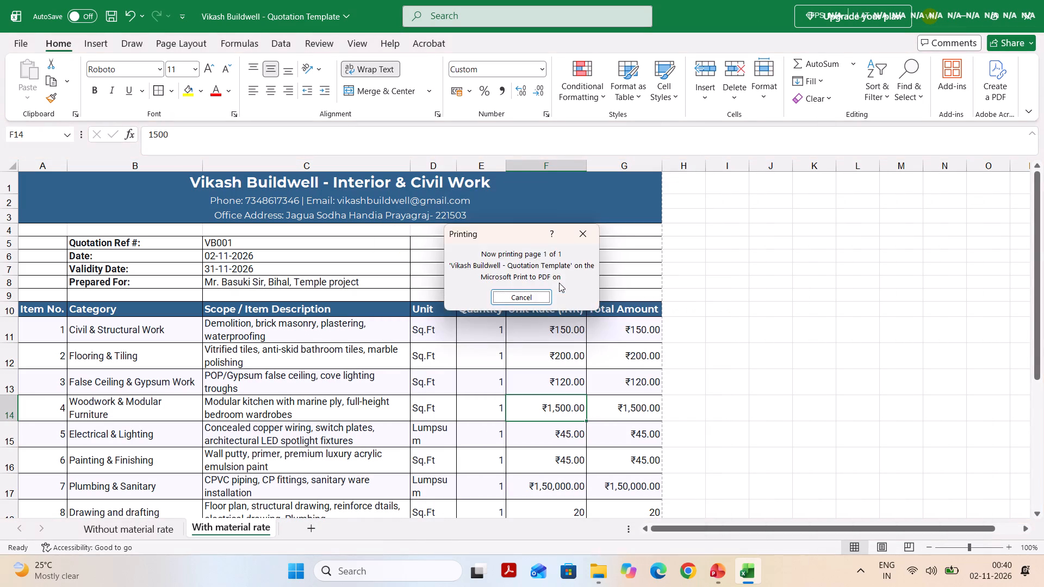
Close the Vikash Buildwell - Quotation Template workbook, saving its changes.
left_click(1043, 0)
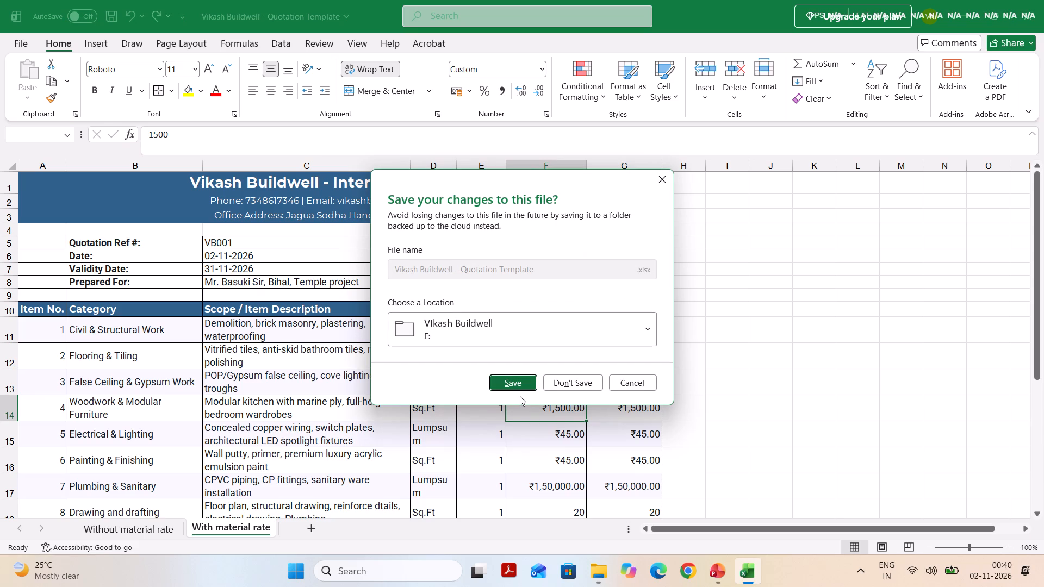
left_click(513, 386)
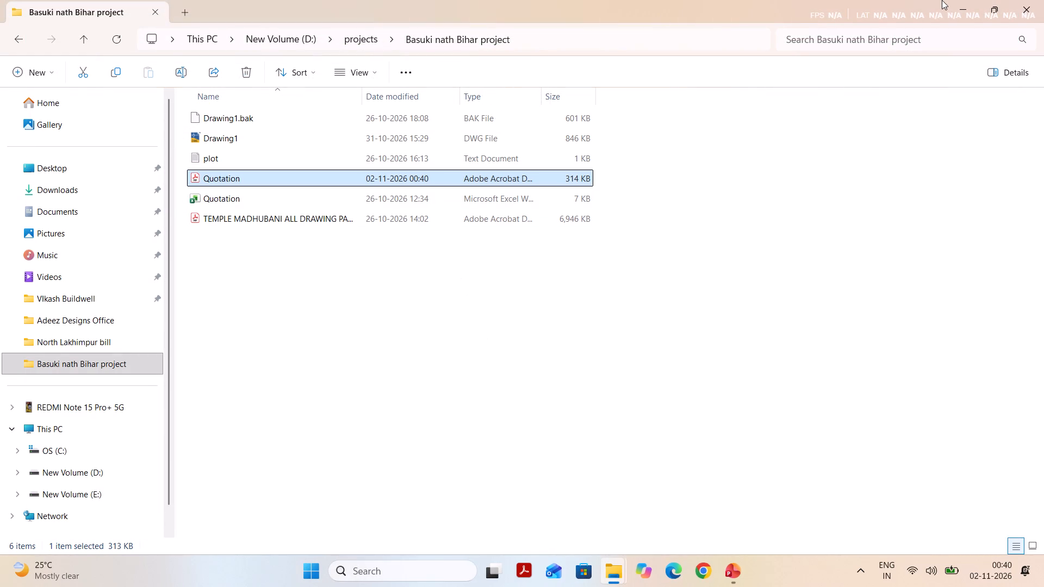
Close the File Explorer window showing the Basuki nath Bihar project folder.
left_click(1043, 0)
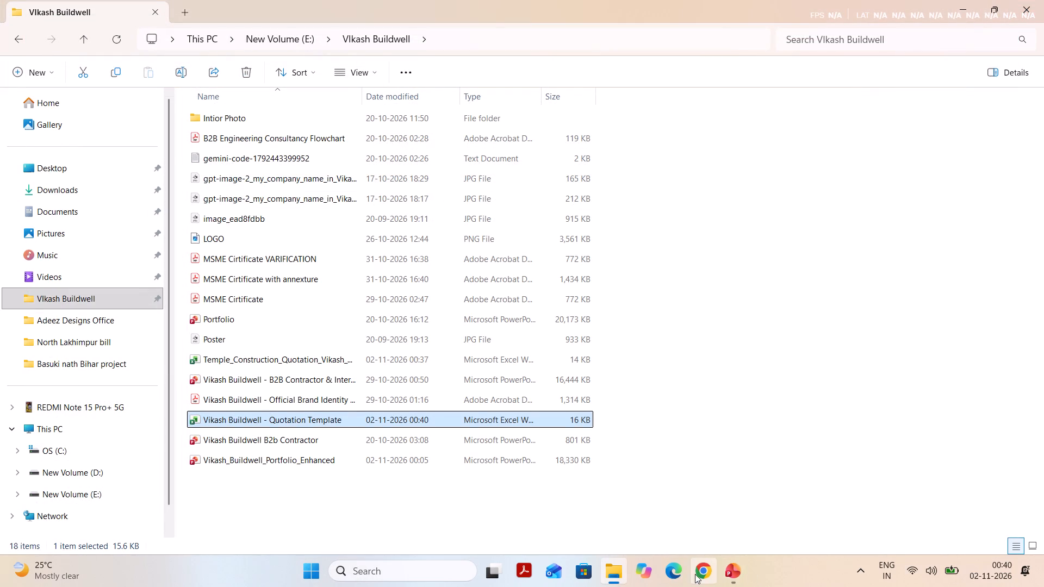
Switch to PowerPoint and close the Vikash Buildwell B2B Contractor & Interior Fit Out presentation, saving it without the unavailable fonts.
left_click(746, 567)
left_click(1043, 0)
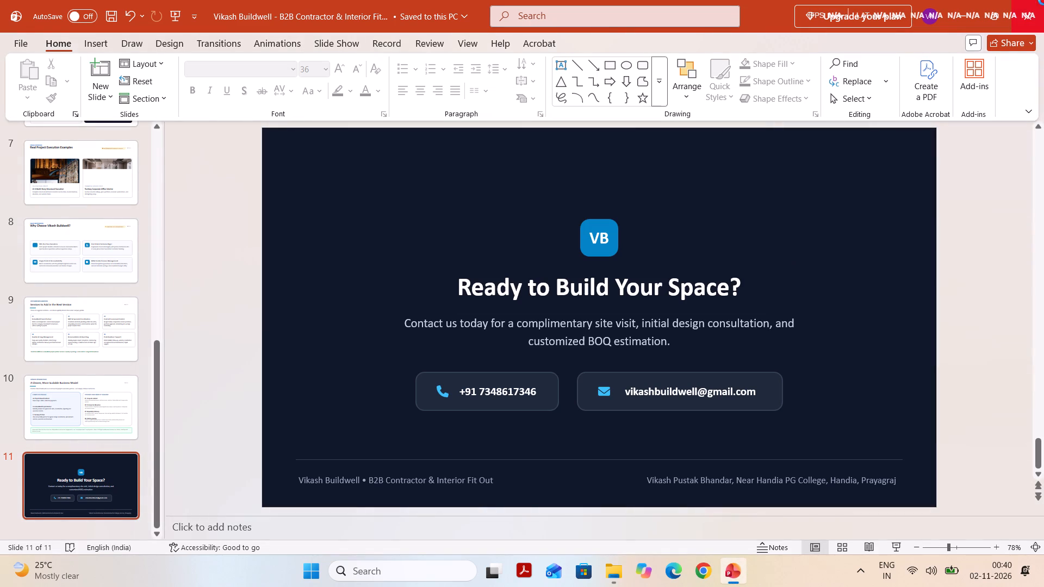
left_click(510, 385)
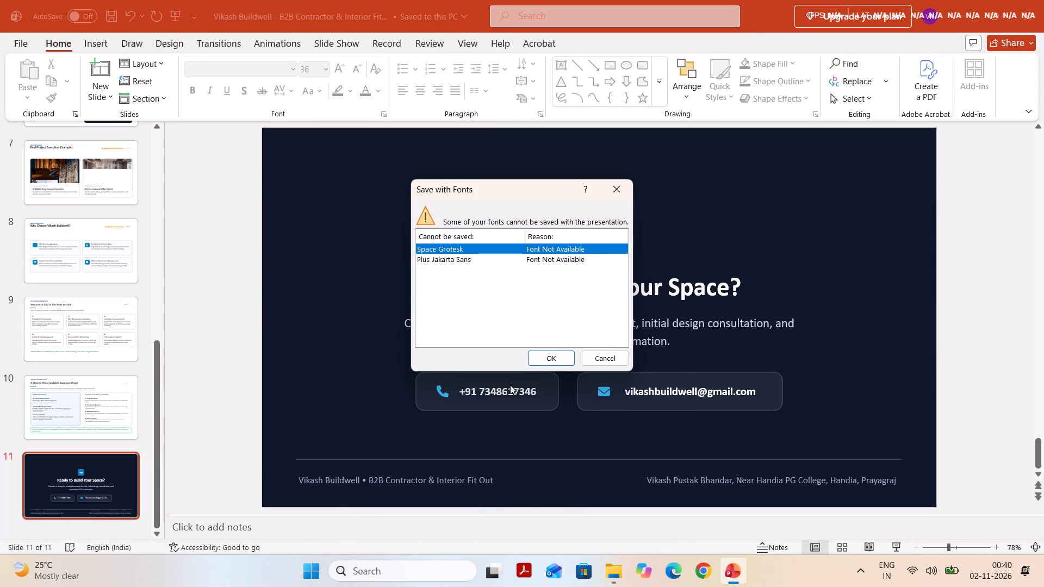
left_click(553, 360)
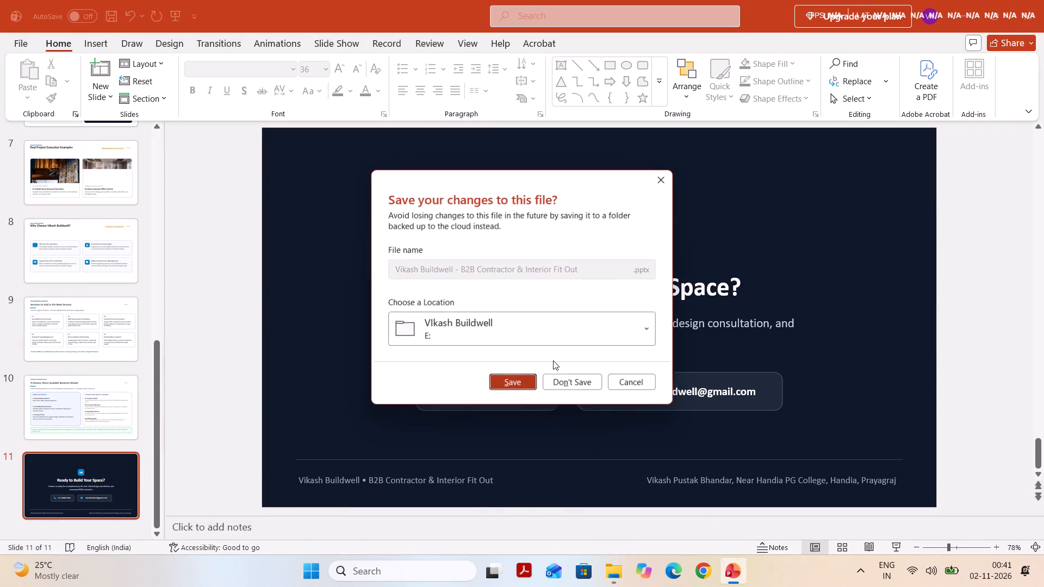
left_click(507, 376)
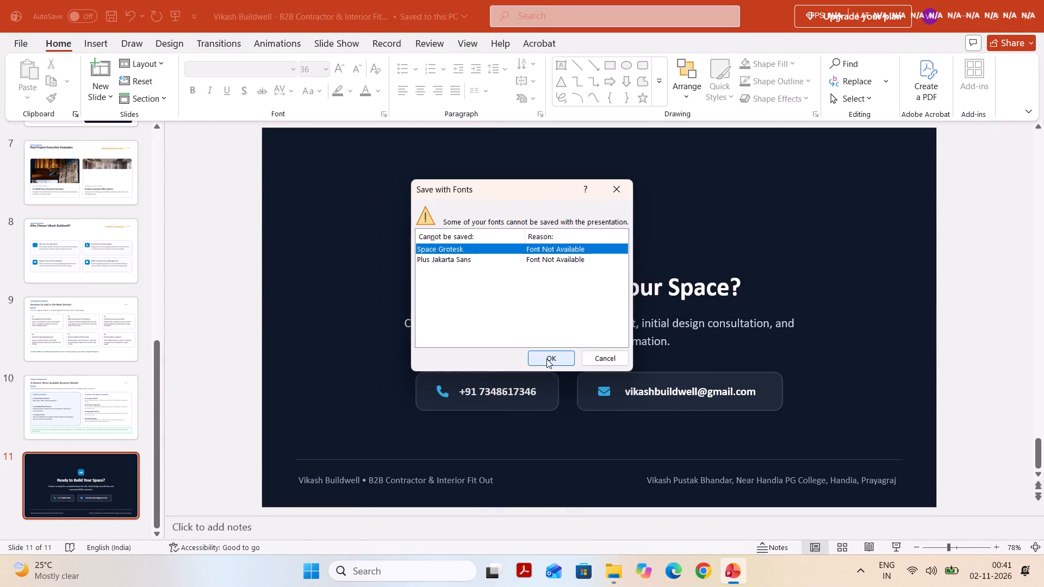
left_click(546, 359)
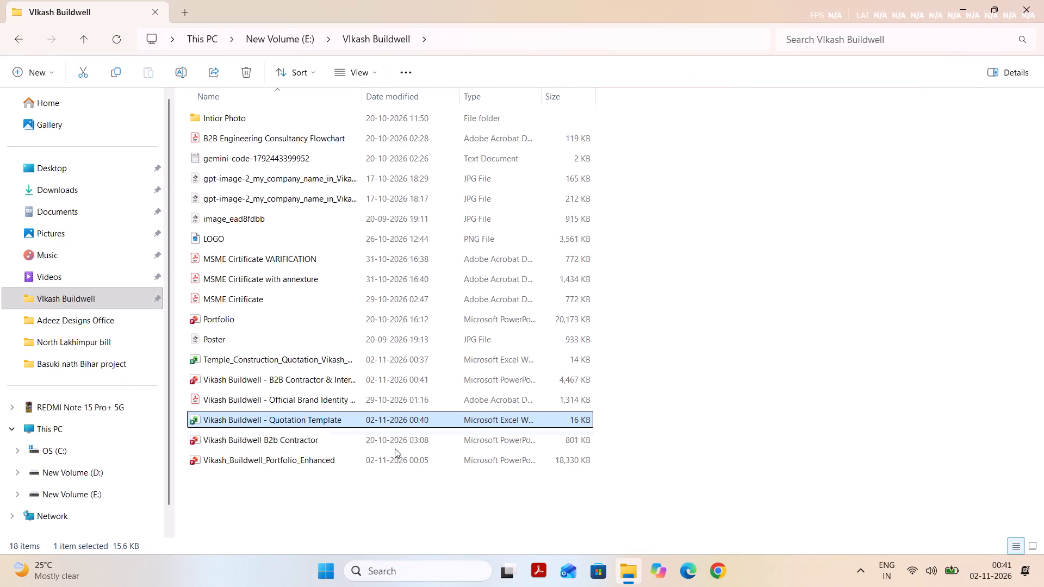
Reopen the Vikash Buildwell - Quotation Template workbook from the VIkash Buildwell folder to check it, and close it.
double_click(339, 426)
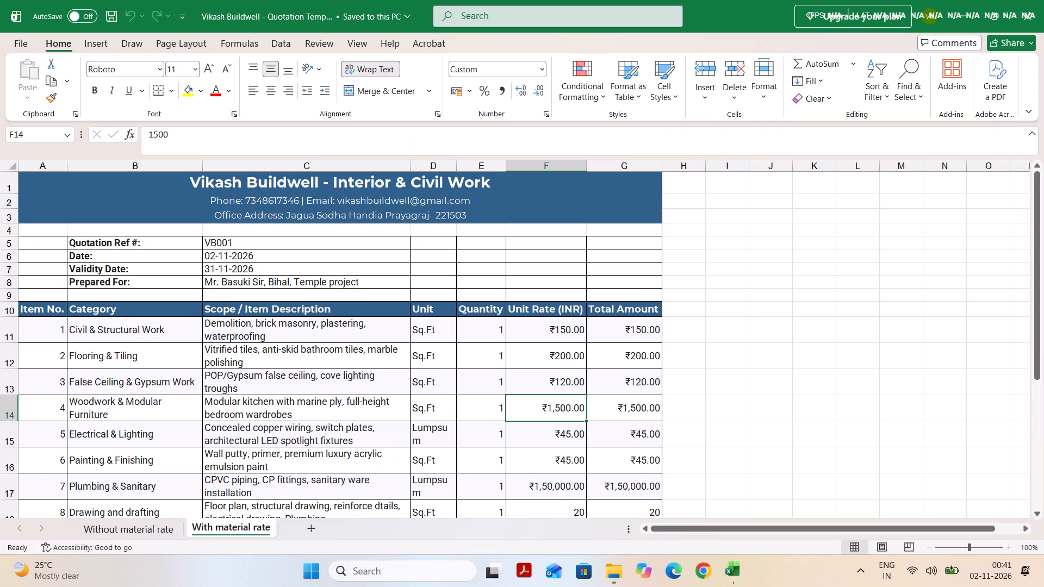
left_click(1043, 64)
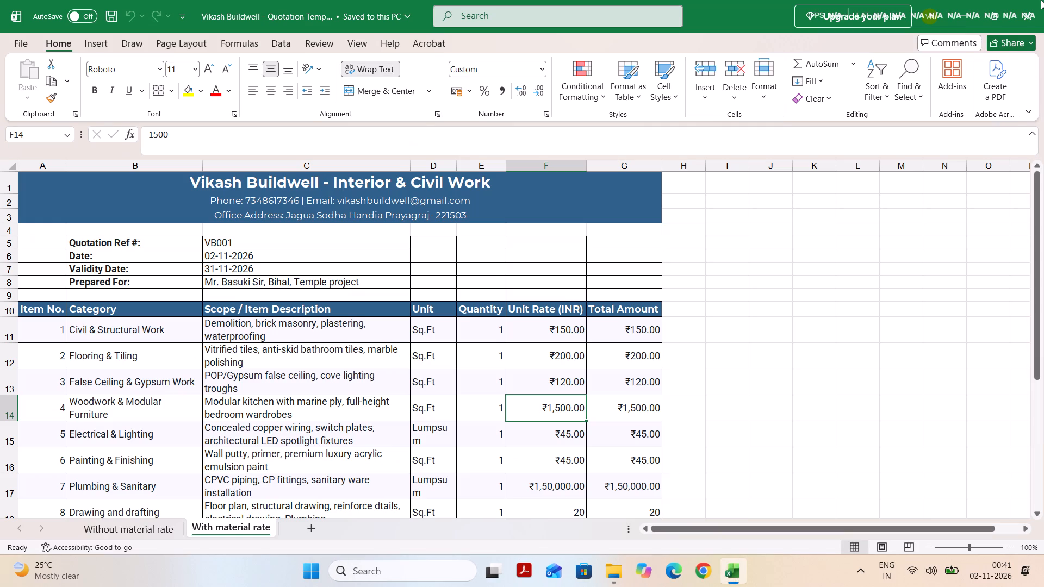
left_click(1041, 0)
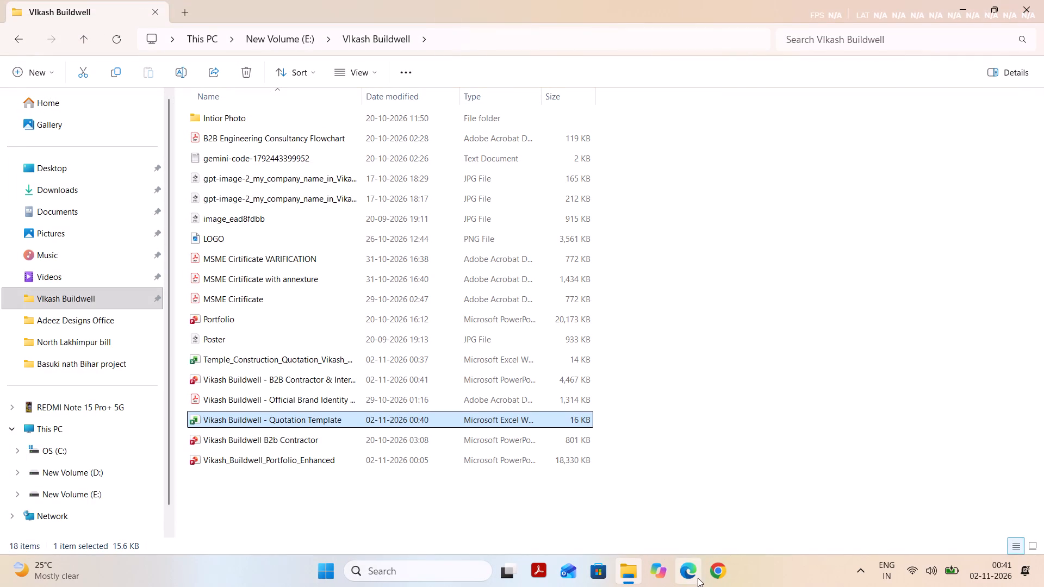
Launch Chrome and open the first listed user profile.
left_click(713, 572)
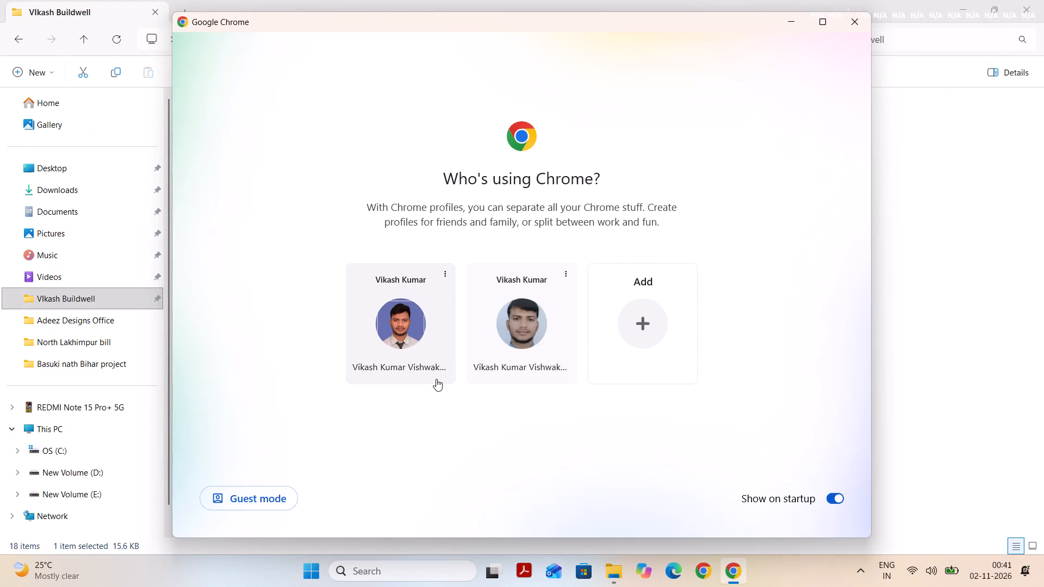
left_click(389, 326)
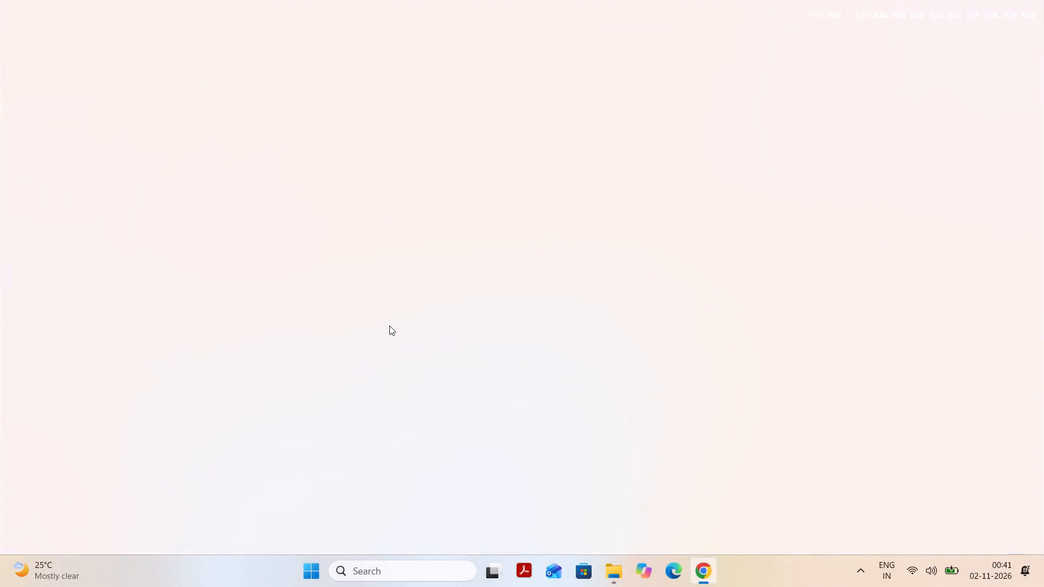
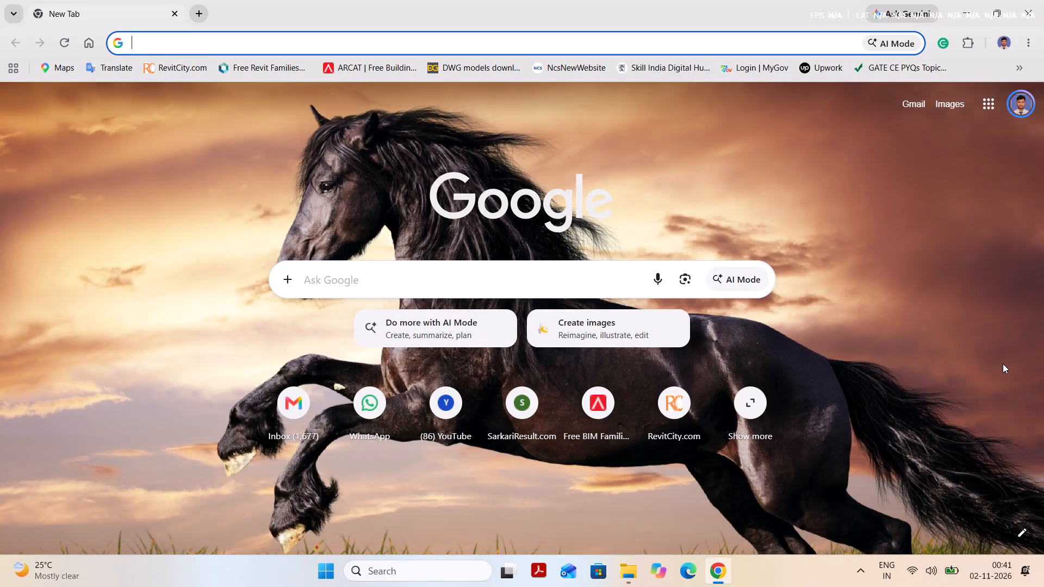
Restart Chrome with the first listed user profile and open WhatsApp Web from the new tab page.
left_click(1043, 0)
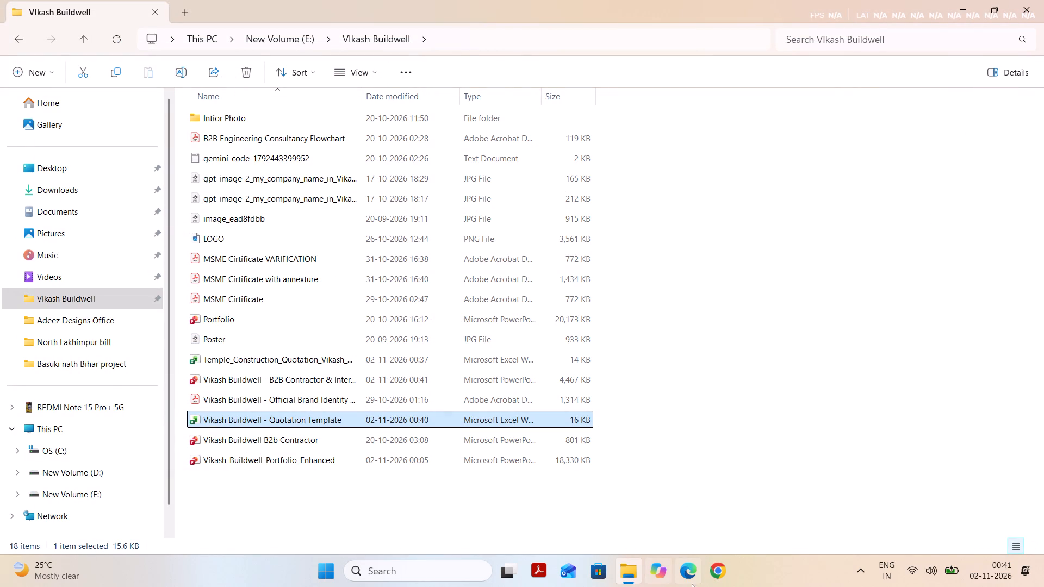
left_click(718, 574)
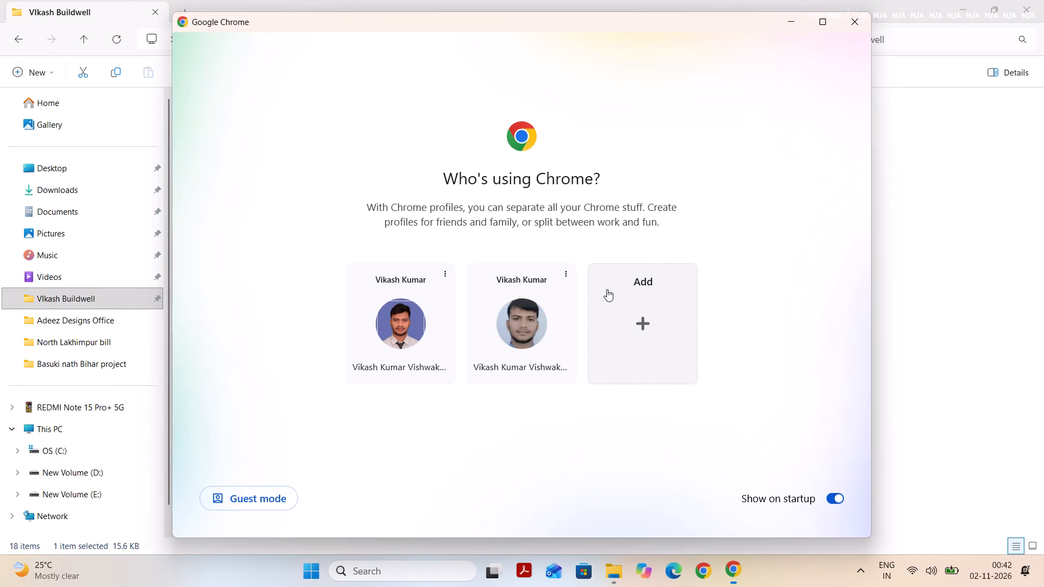
left_click(374, 314)
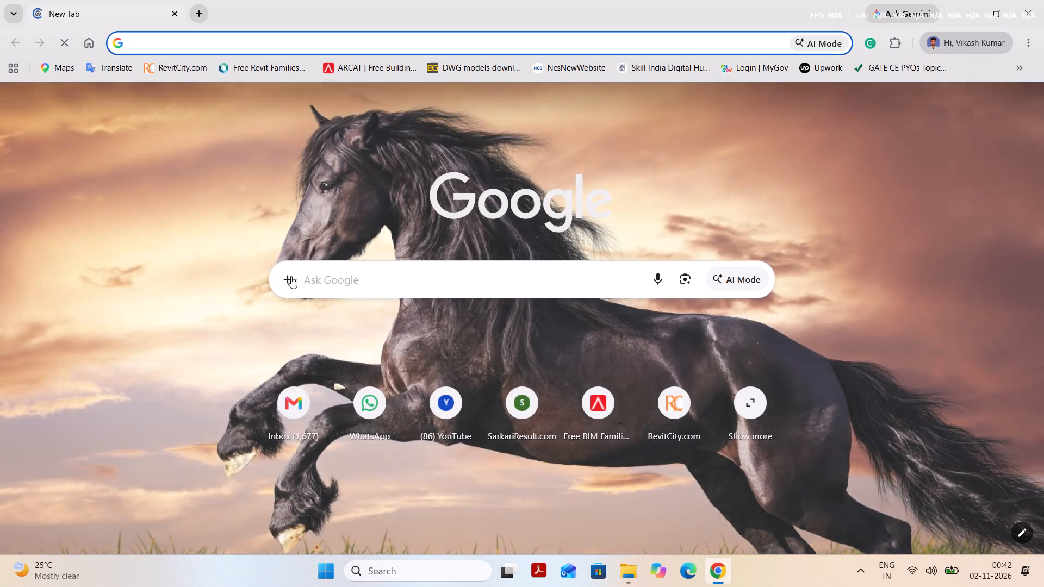
left_click(368, 414)
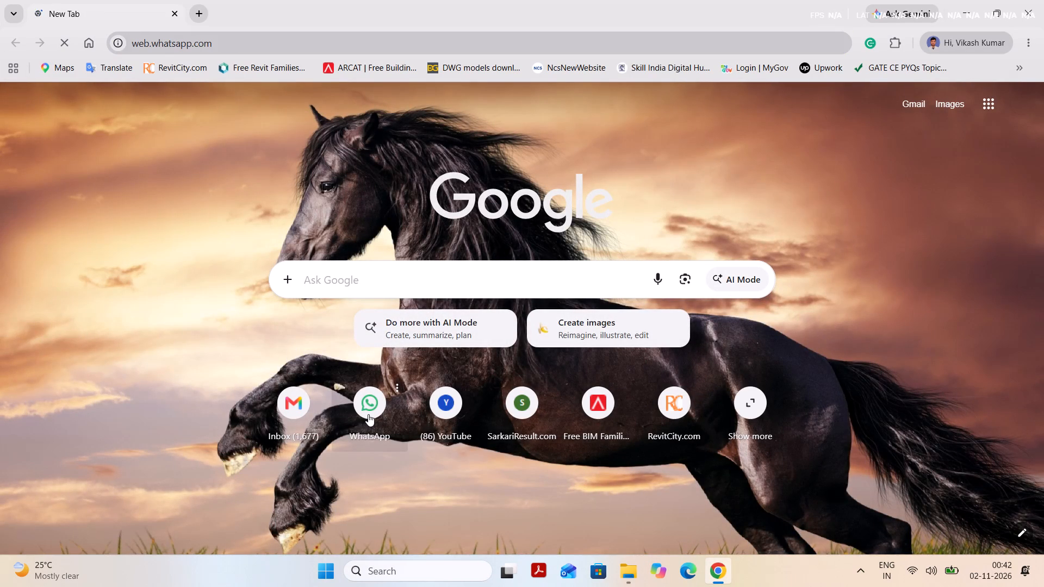